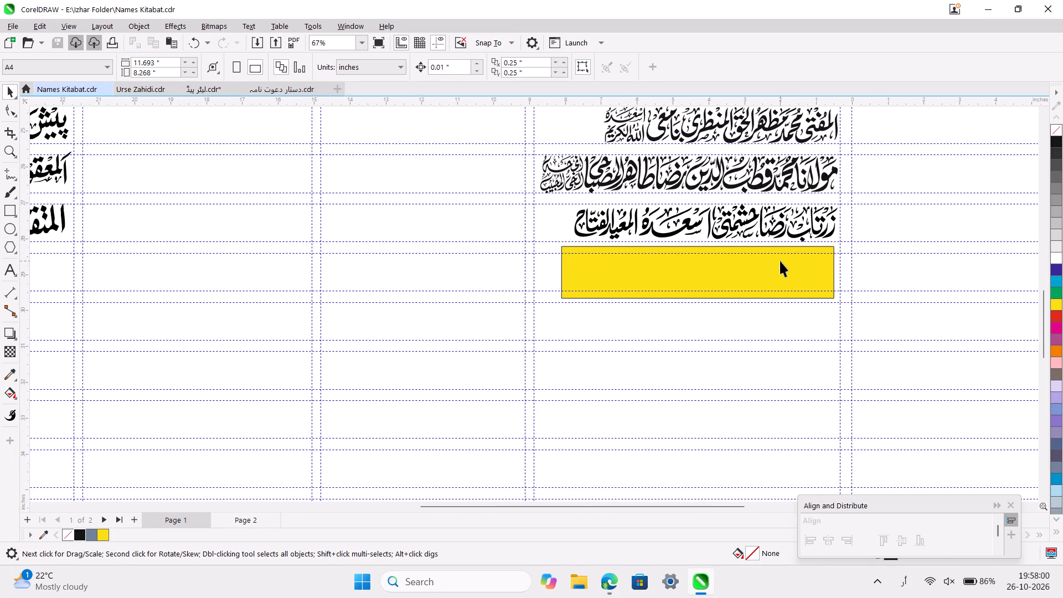
key("ctrl+i")
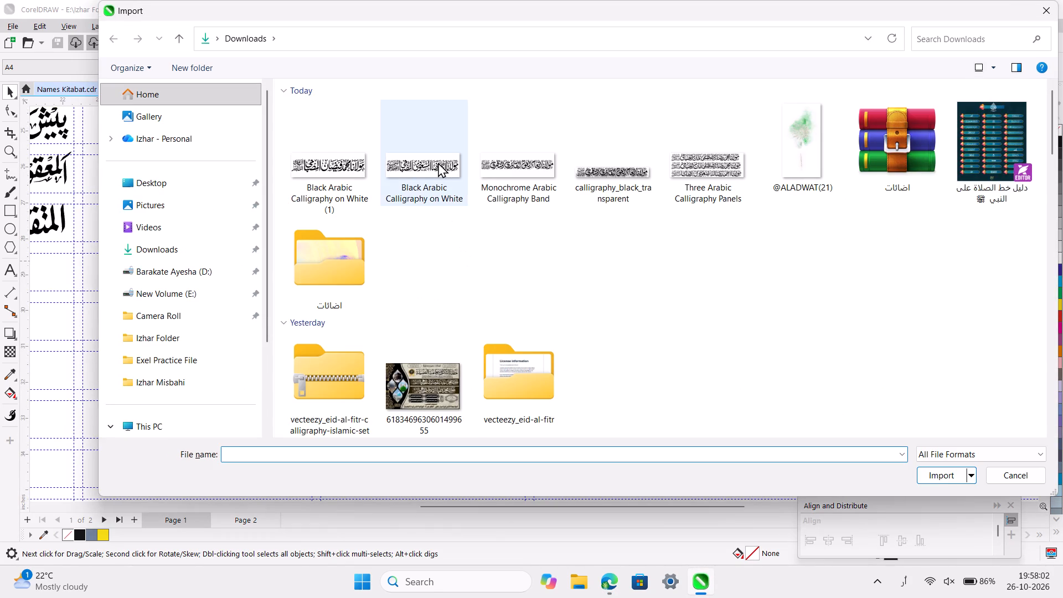
double_click(438, 162)
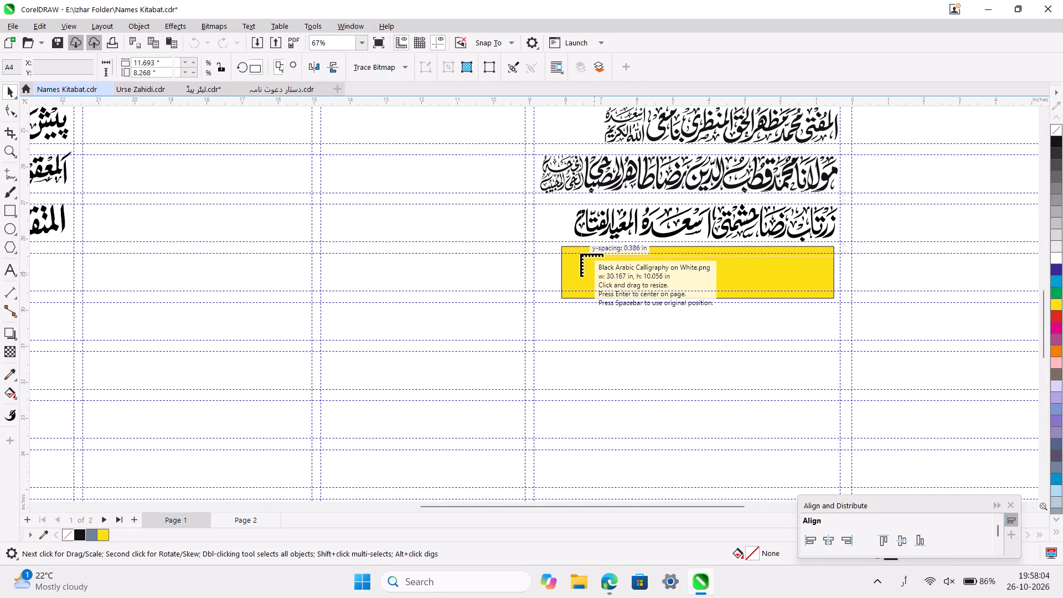
left_click_drag(580, 254, 796, 284)
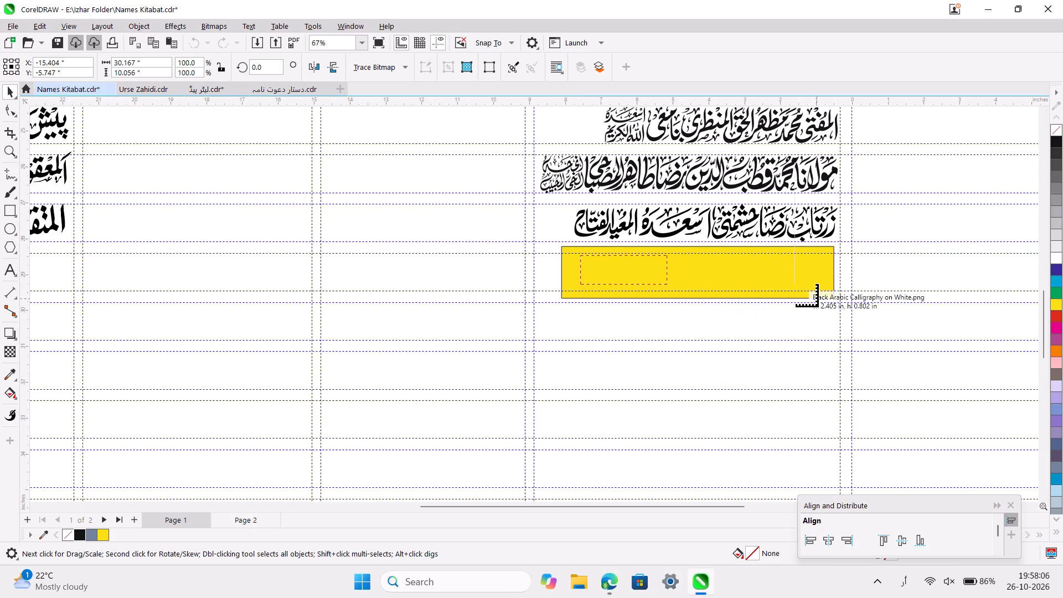
left_click_drag(796, 284, 815, 291)
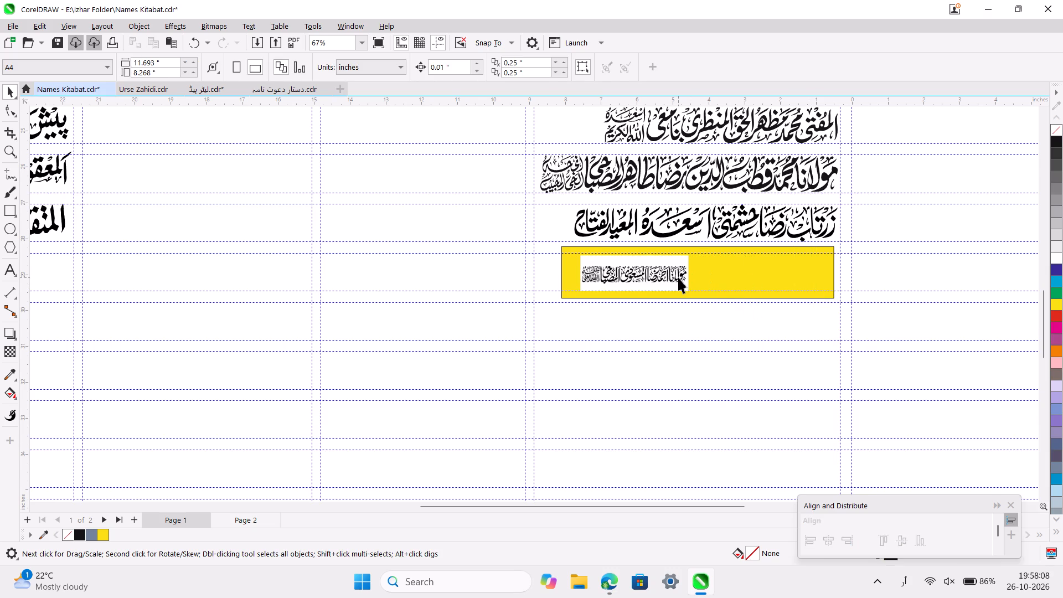
Start a High quality image outline trace of the imported calligraphy, with removal set to Color from entire image.
scroll(678, 277, "up", 4, "ctrl")
left_click(635, 257)
scroll(635, 257, "up", 2, "ctrl")
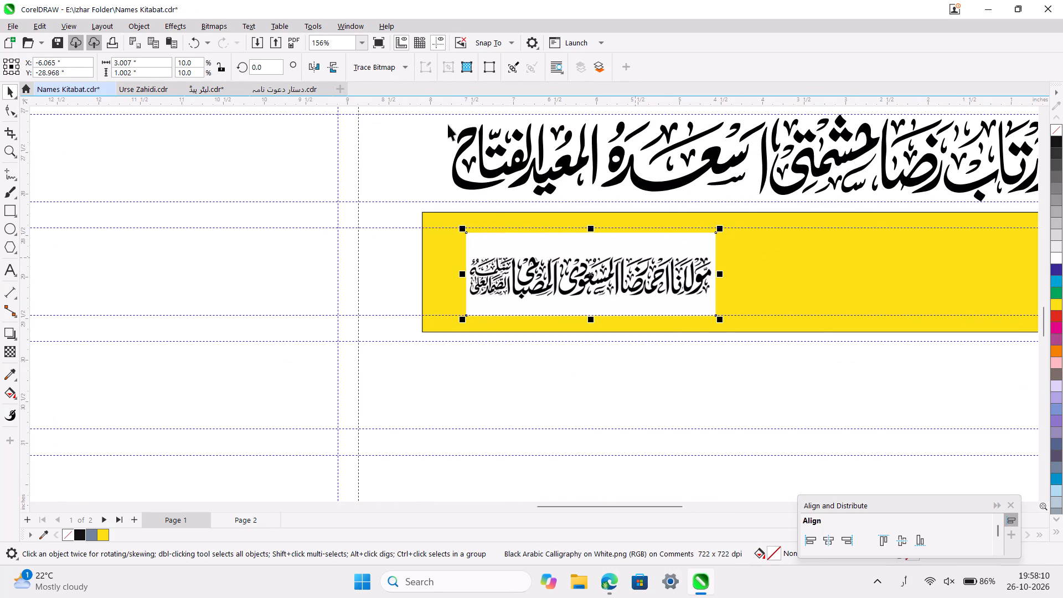
left_click(400, 68)
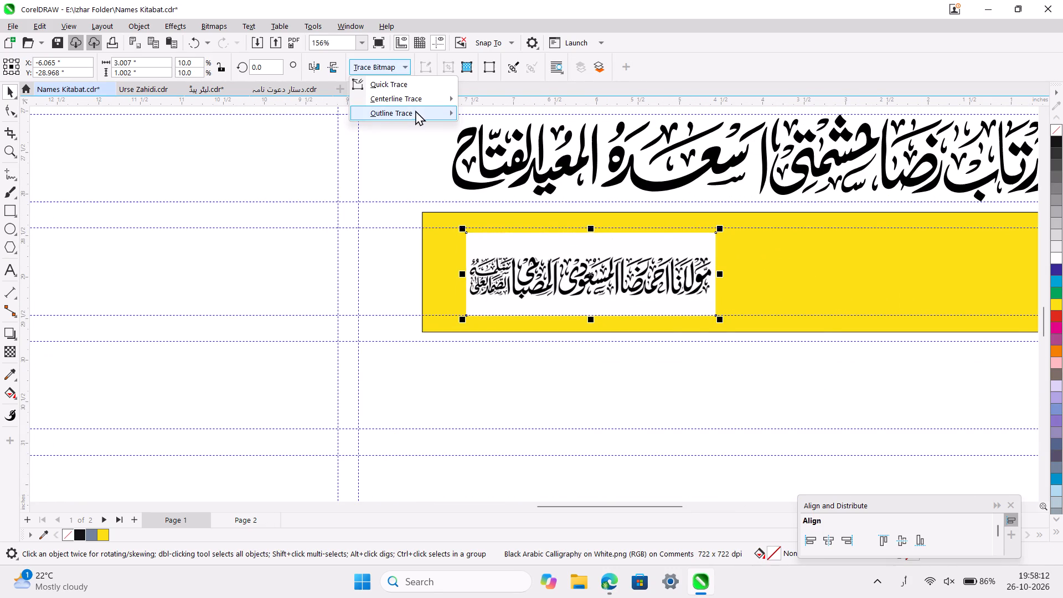
left_click(418, 112)
left_click(546, 187)
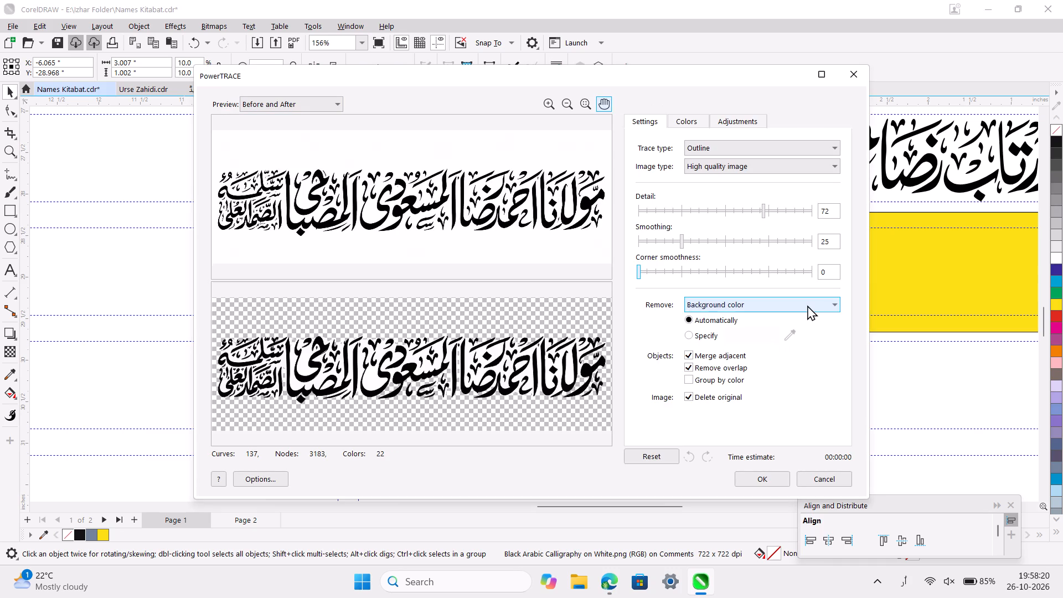
left_click(807, 305)
left_click(762, 341)
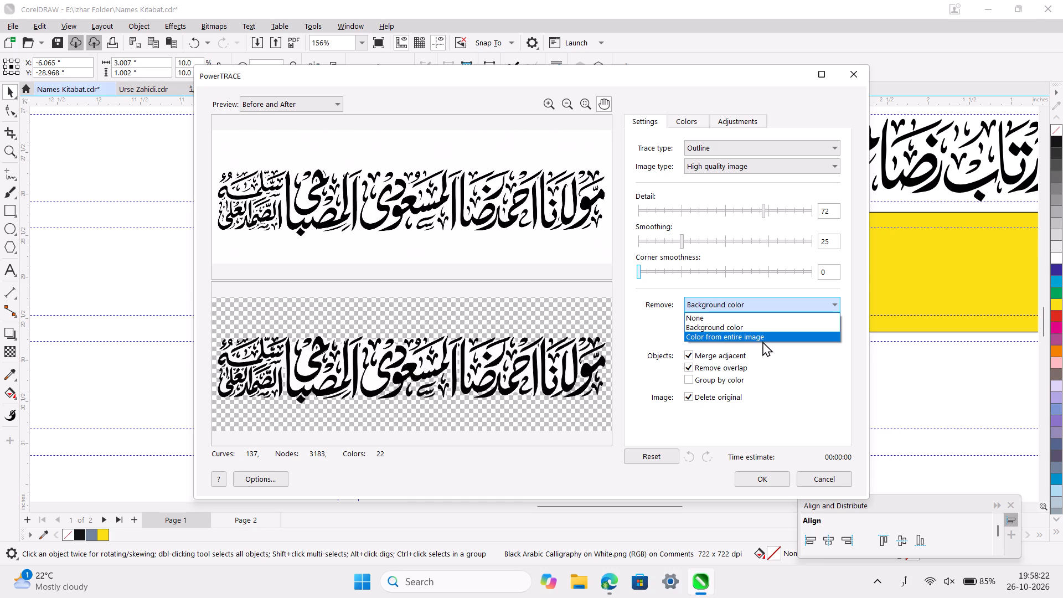
left_click(762, 338)
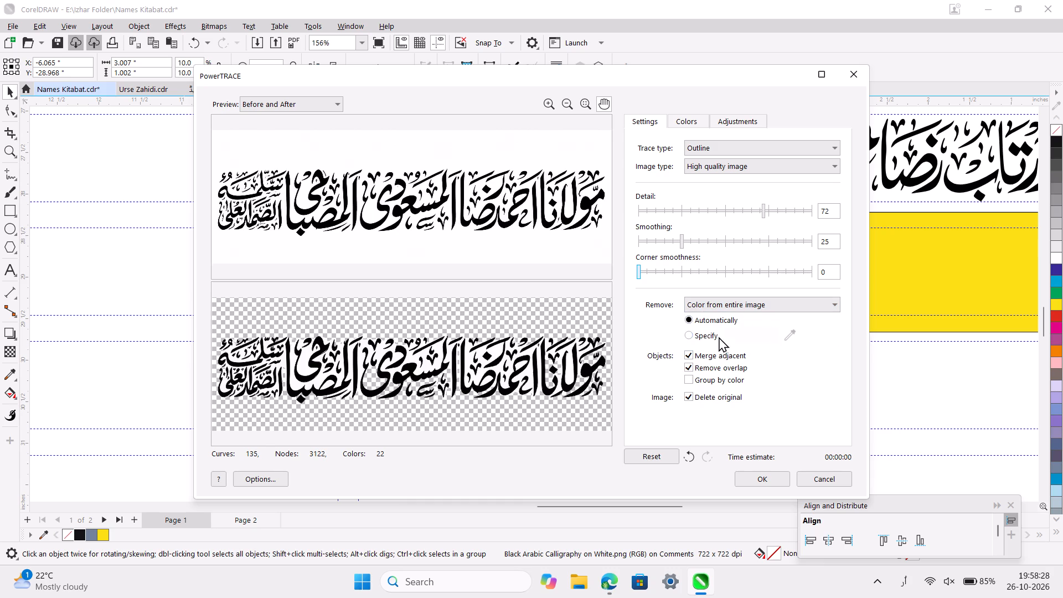
Specify the white background and the white areas remaining between the letters as colours to remove, and apply the trace.
left_click(692, 334)
left_click(794, 335)
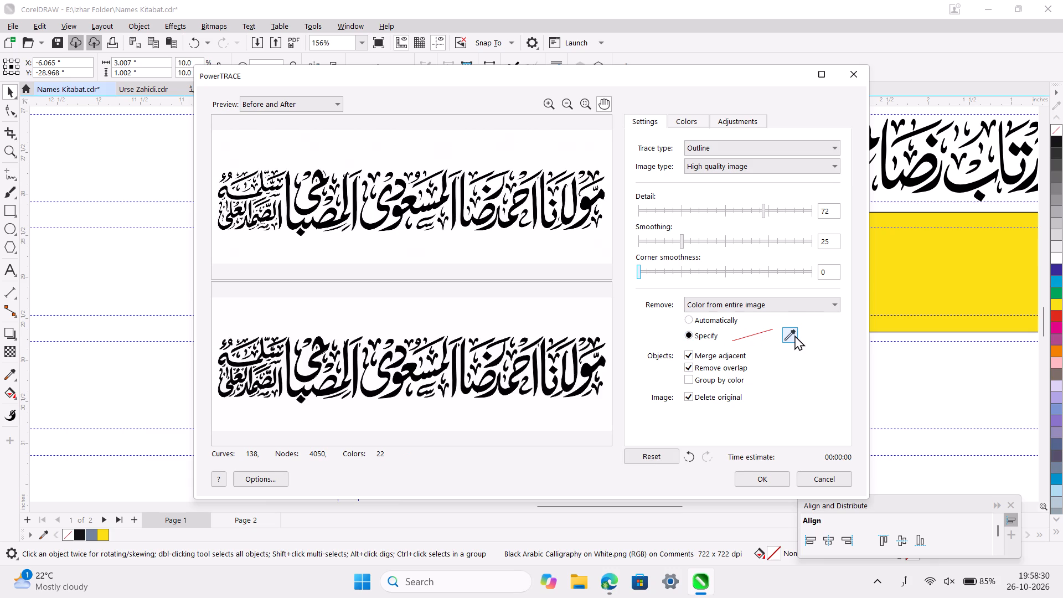
left_click(600, 315)
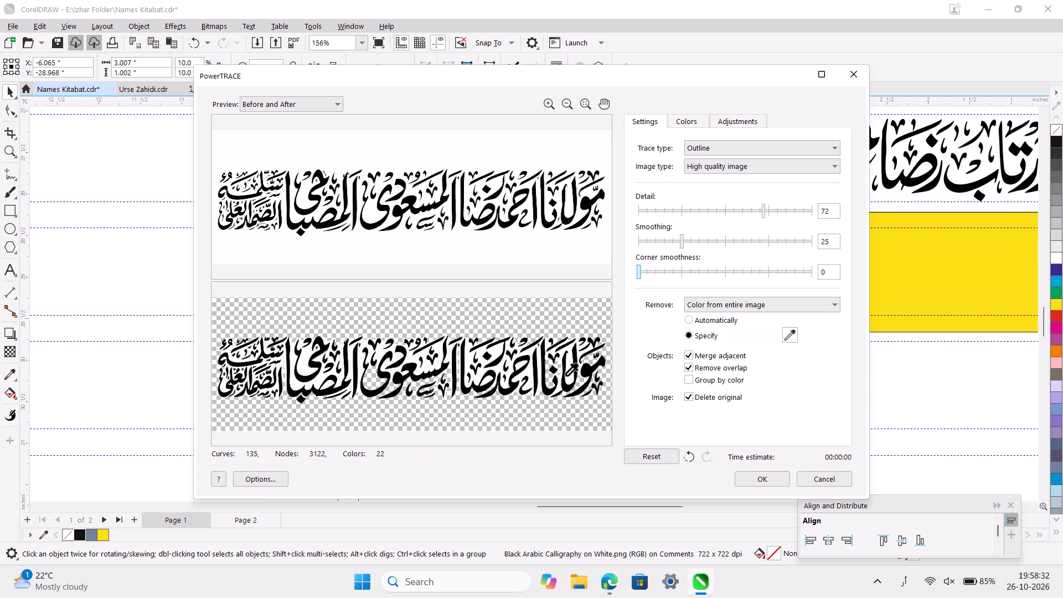
left_click(571, 369, "shift")
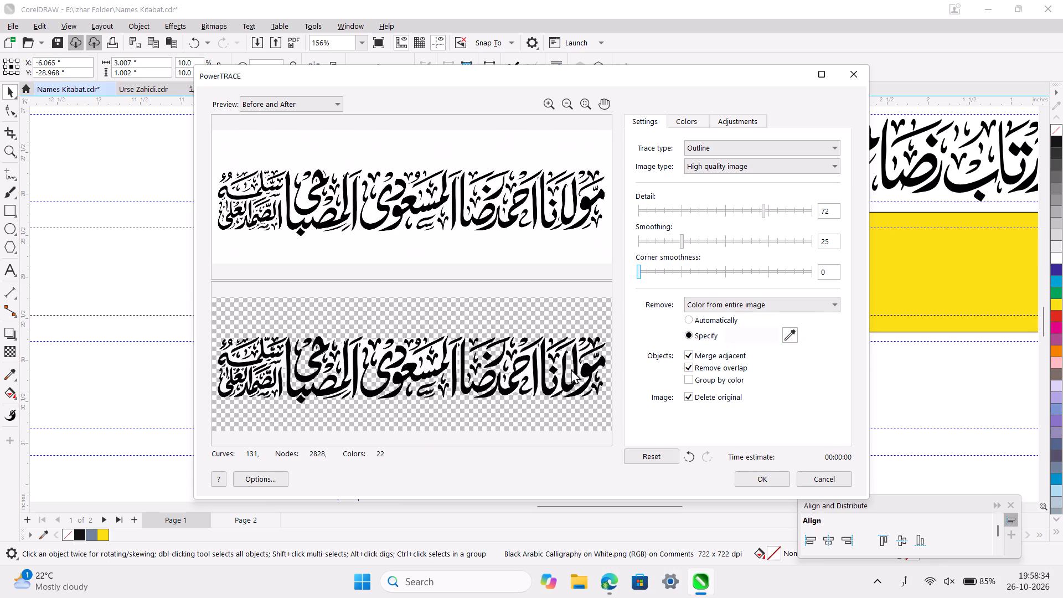
left_click(529, 369, "shift")
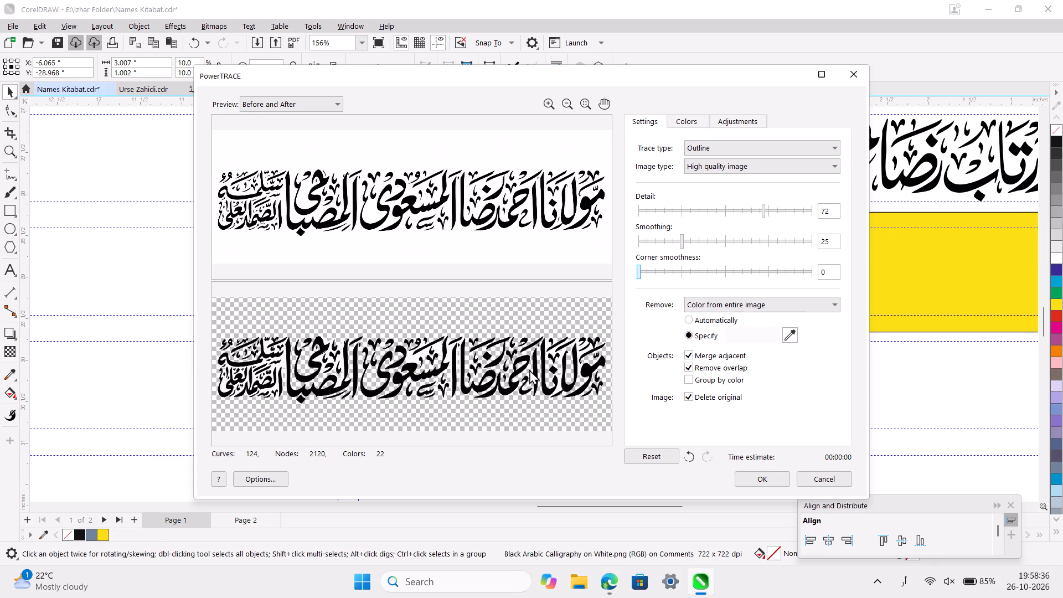
scroll(529, 369, "up", 8, "ctrl")
scroll(529, 369, "left", 1)
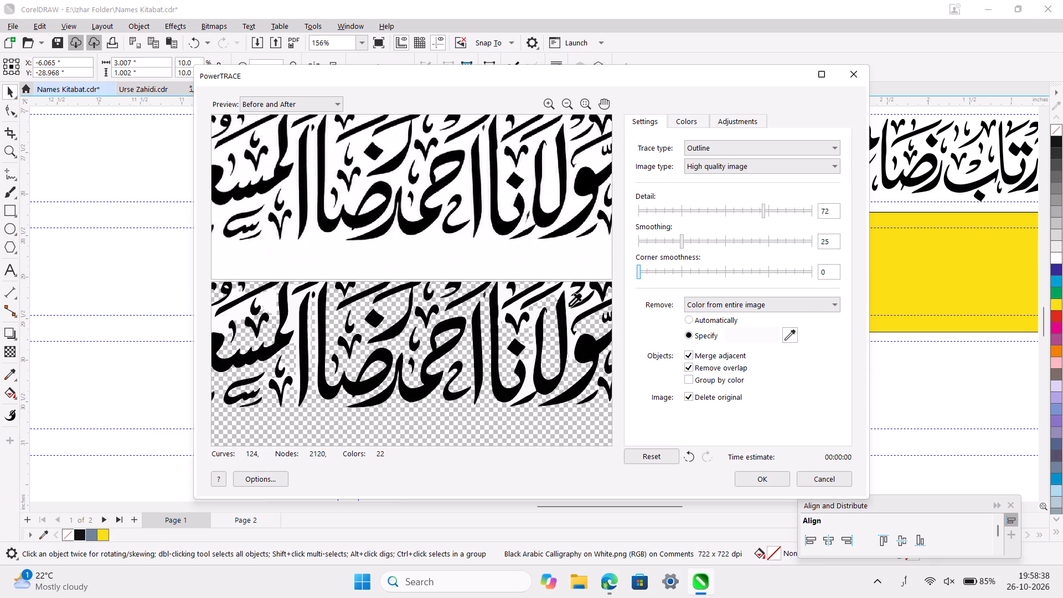
left_click(527, 386, "shift")
scroll(527, 386, "down", 6, "ctrl")
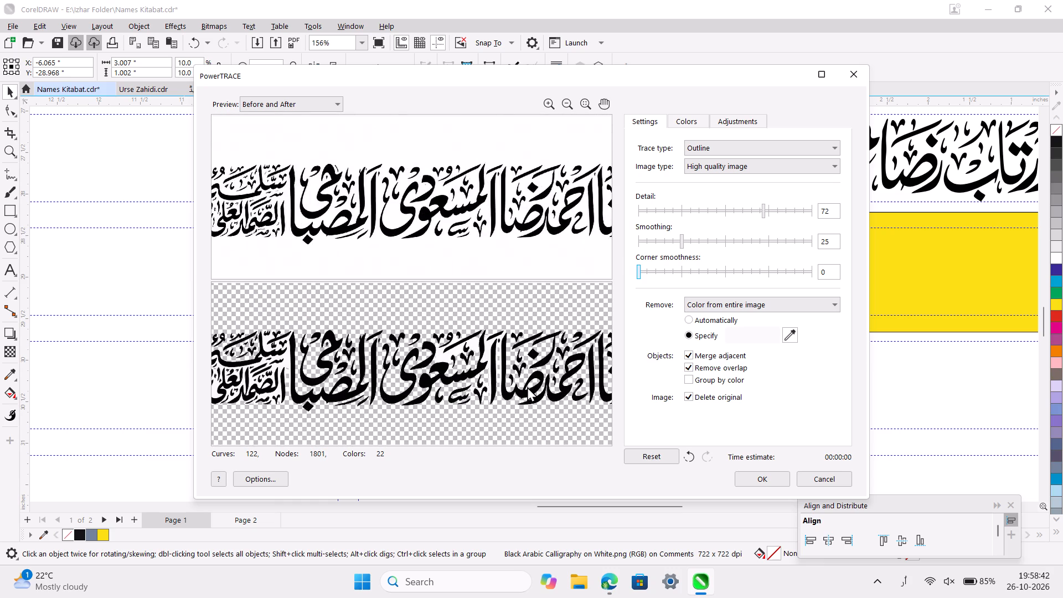
left_click(445, 356, "shift")
left_click(486, 350, "shift")
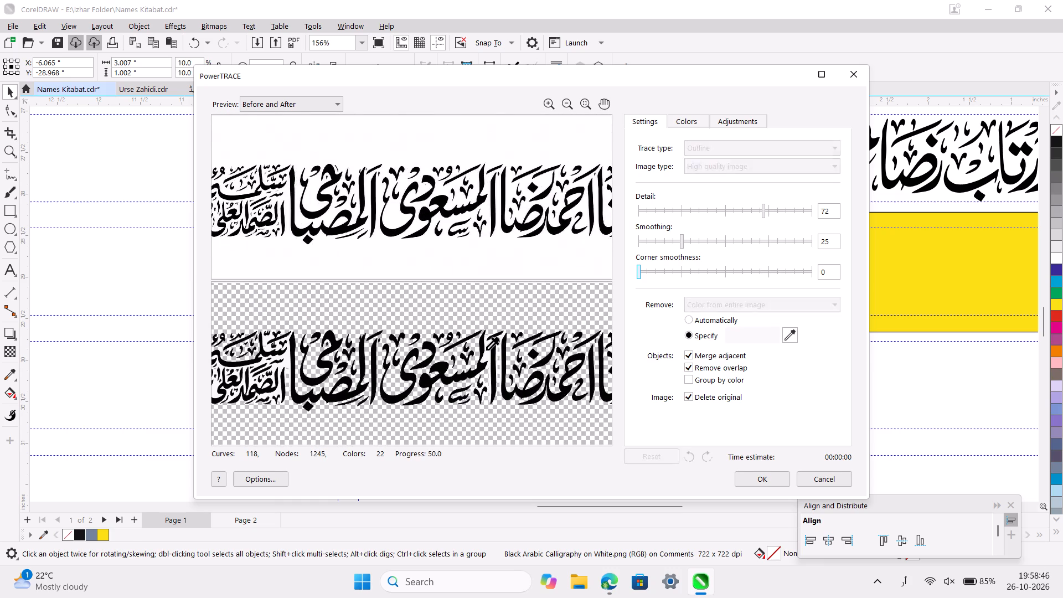
scroll(486, 350, "down", 4, "ctrl")
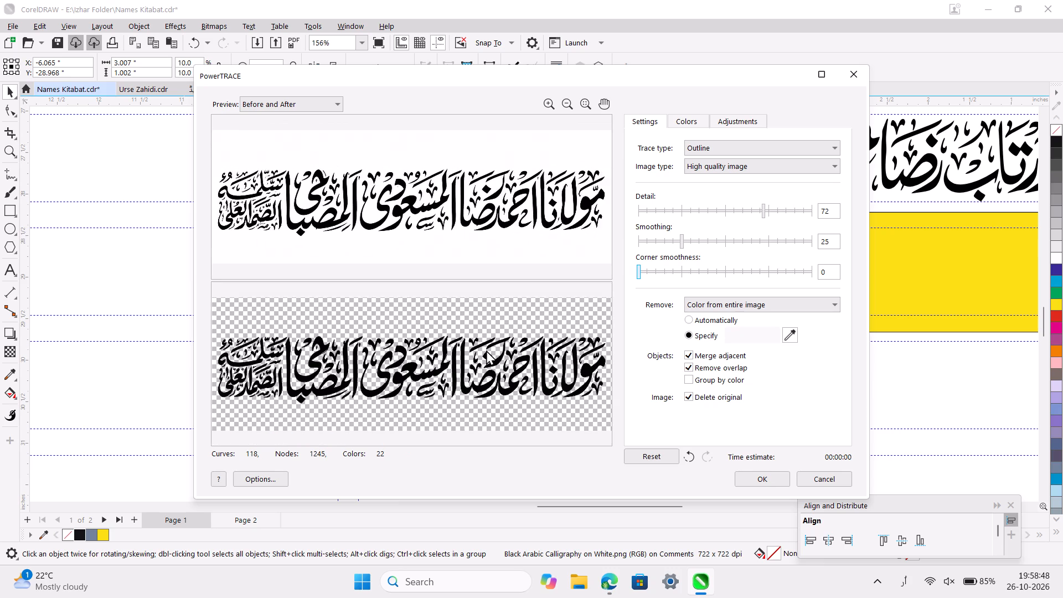
left_click(771, 475)
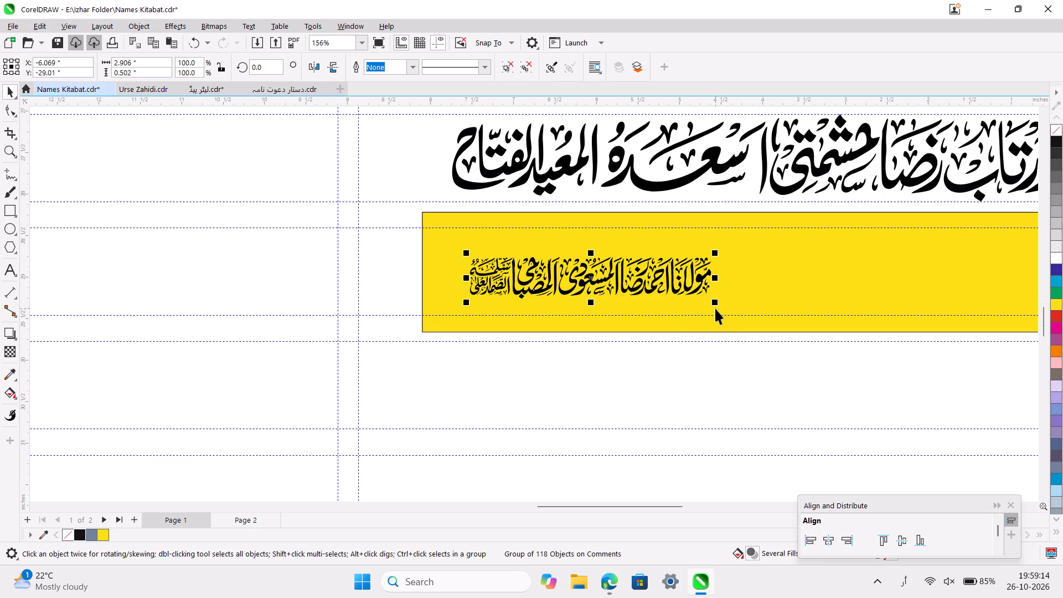
Enlarge the traced calligraphy proportionally within the yellow rectangle to about 6.2 × 1.07 in.
left_click_drag(715, 305, 849, 342)
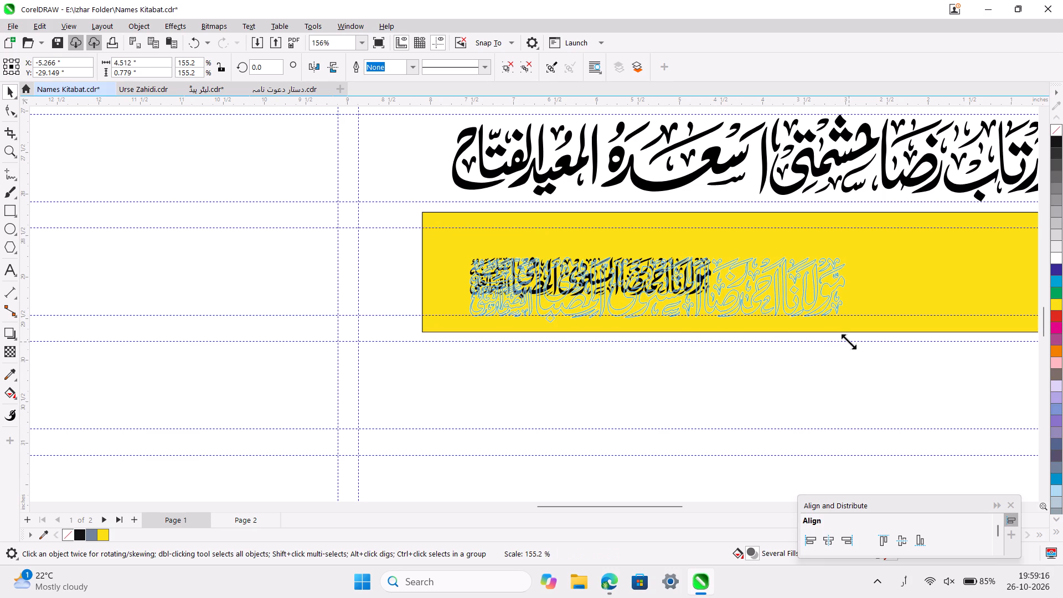
left_click_drag(849, 342, 828, 341)
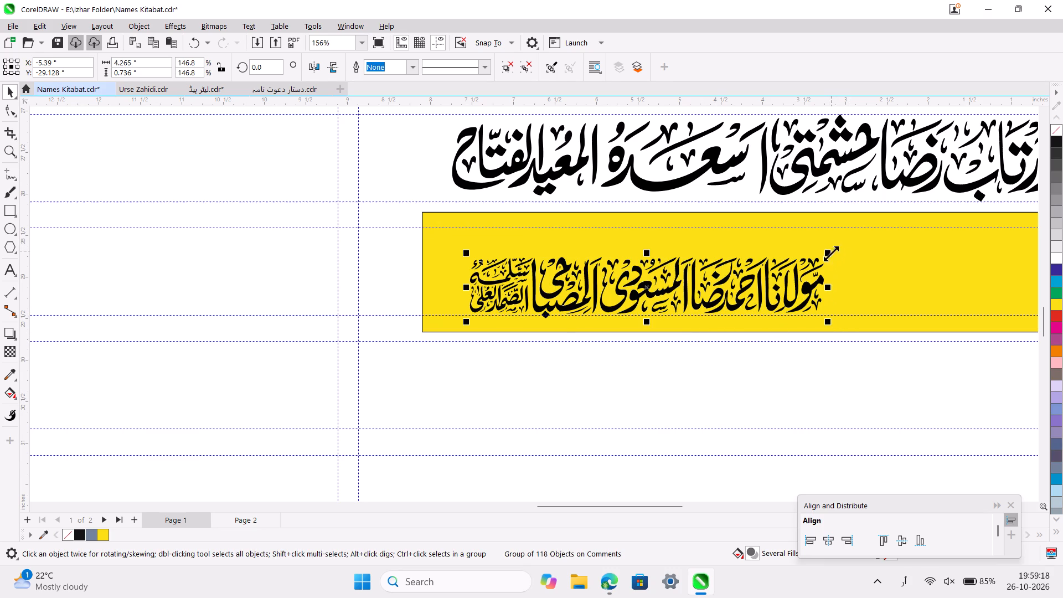
left_click_drag(830, 254, 969, 195)
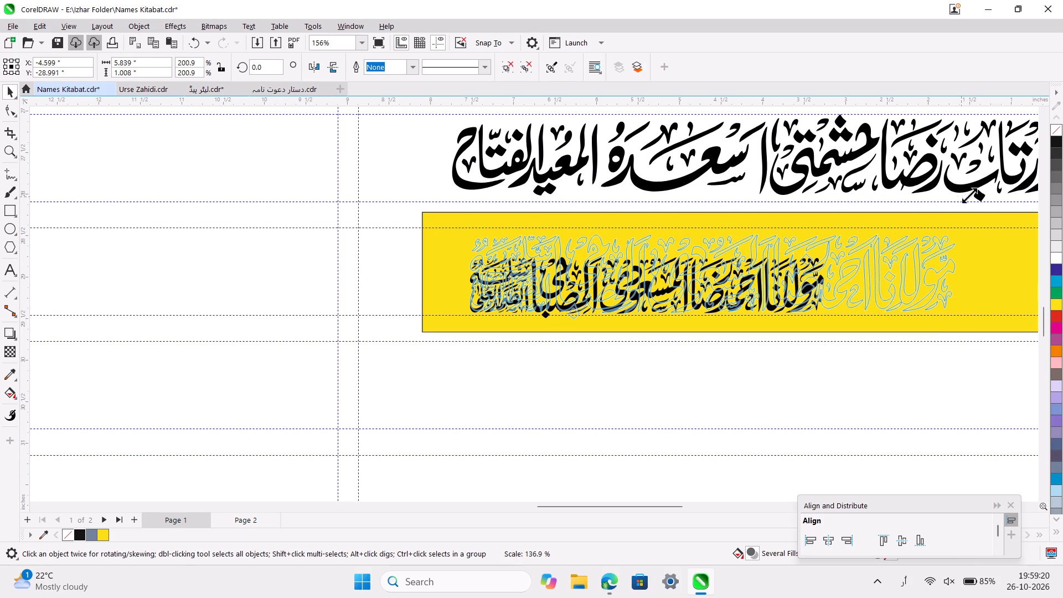
left_click_drag(969, 195, 993, 193)
scroll(879, 296, "left", 1)
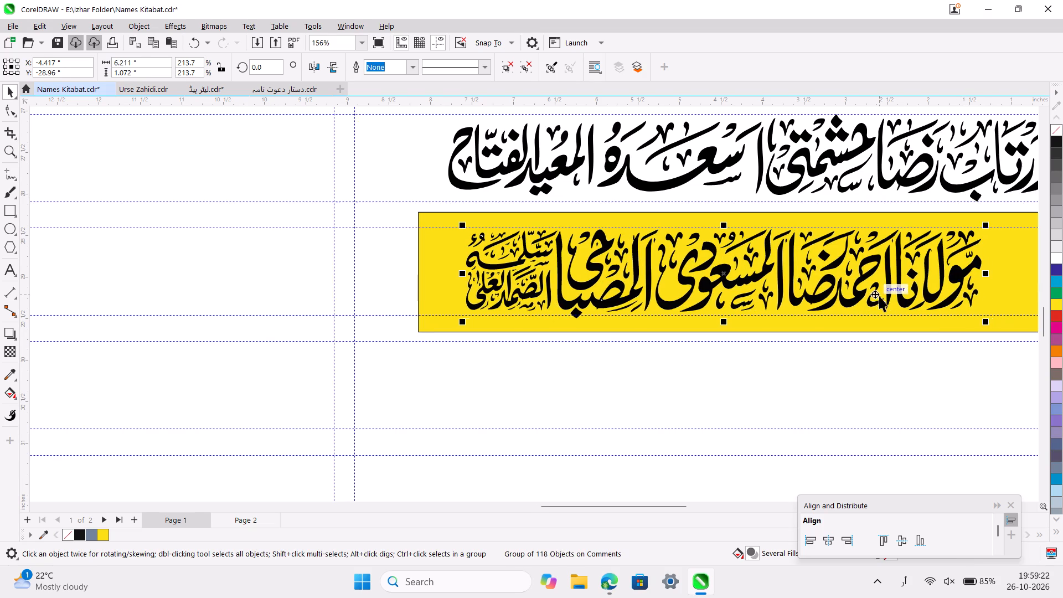
Ungroup the traced calligraphy and delete the white fragment inside the small letter loop at its upper left end.
scroll(879, 296, "left", 1)
scroll(685, 336, "up", 4, "ctrl")
scroll(685, 336, "left", 2)
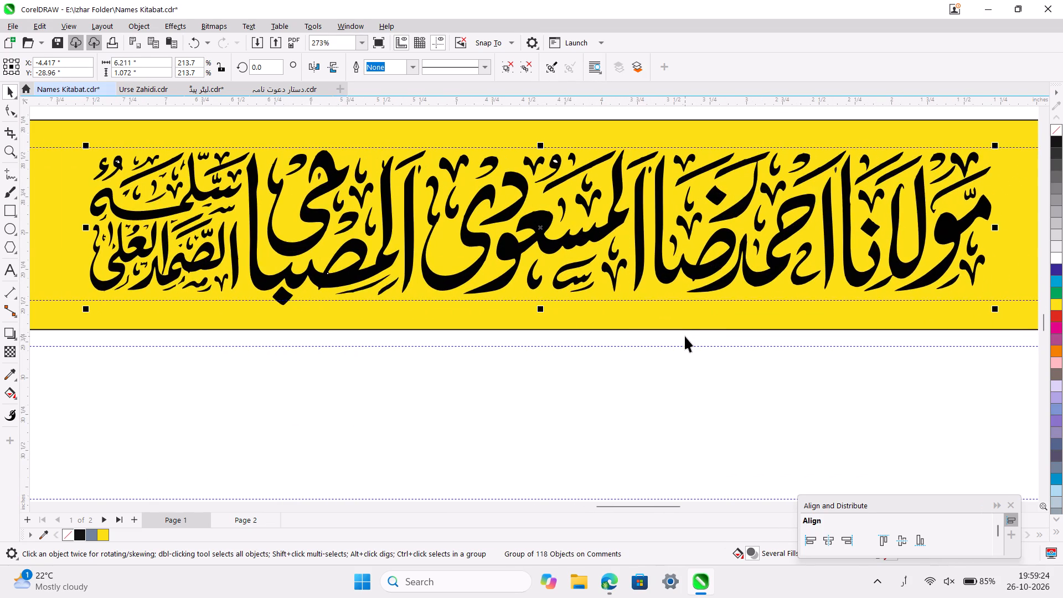
scroll(685, 336, "down", 3, "ctrl")
left_click(903, 257)
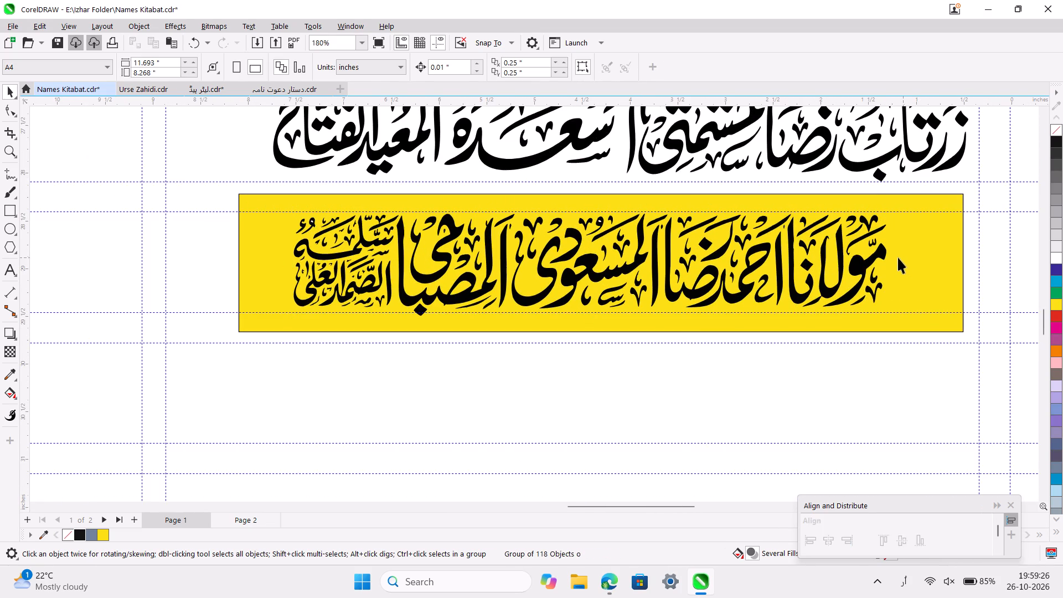
scroll(858, 265, "up", 1)
left_click(823, 325)
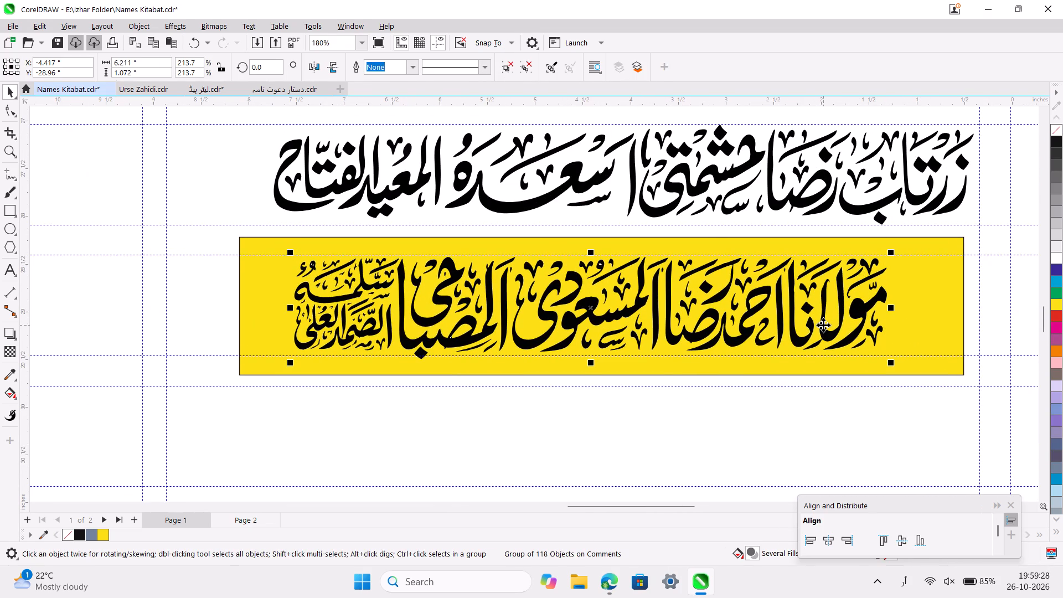
key("ctrl+u")
left_click(936, 313)
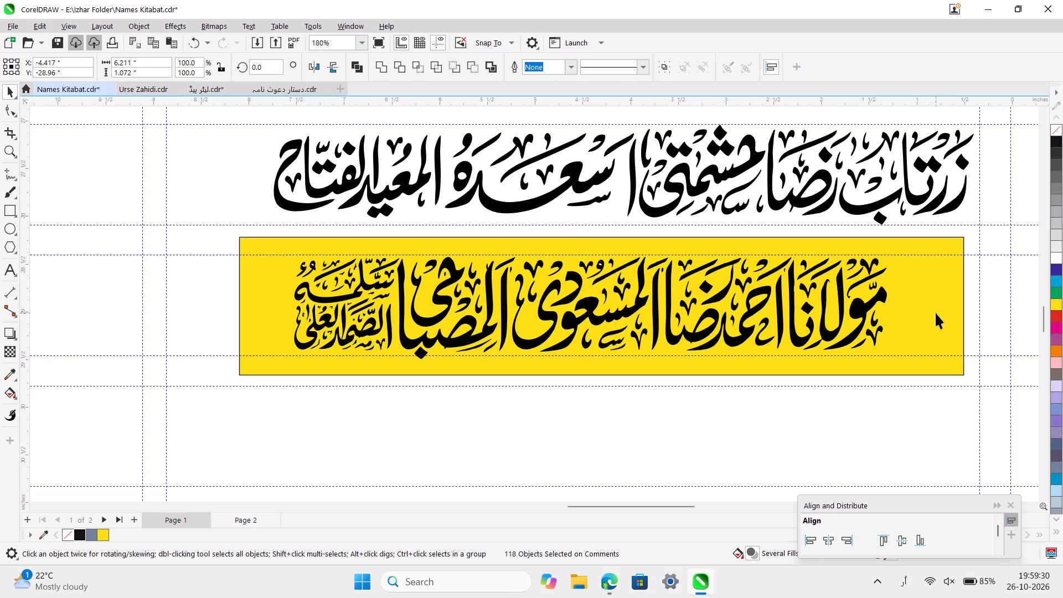
scroll(308, 271, "up", 4, "ctrl")
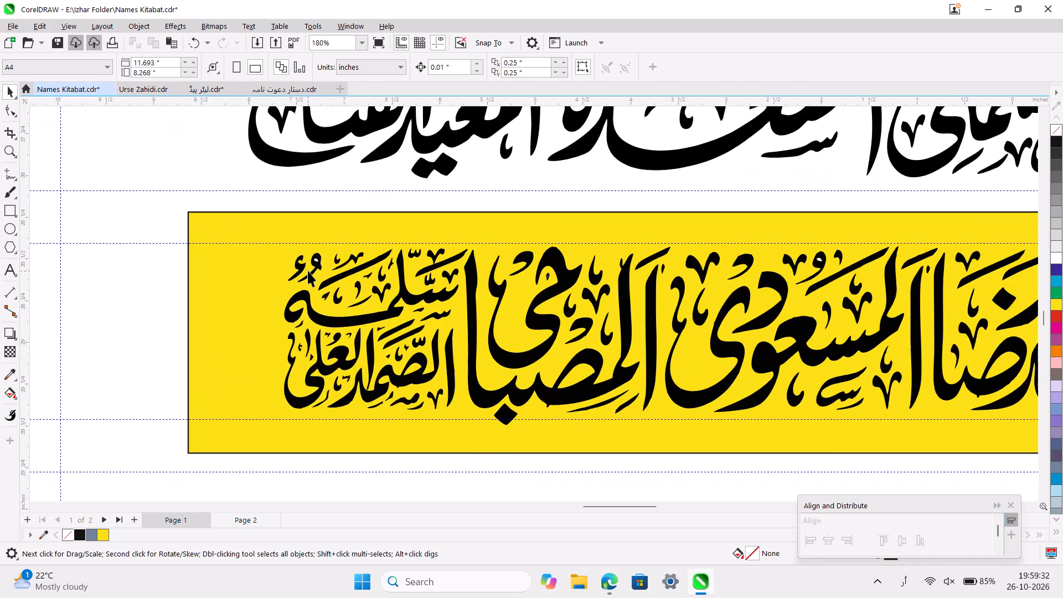
scroll(308, 271, "up", 4, "ctrl")
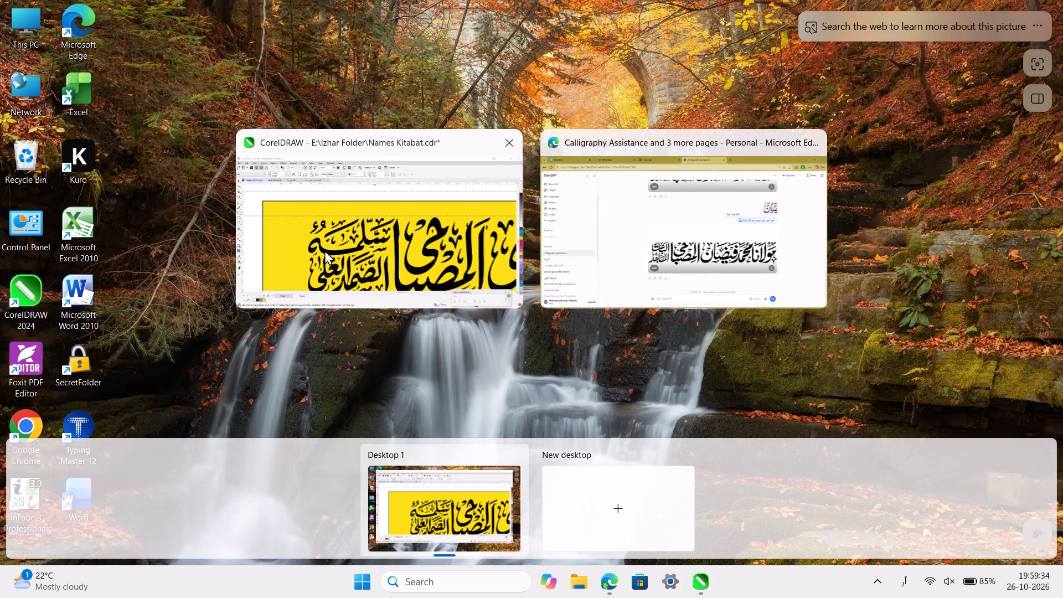
left_click(329, 248)
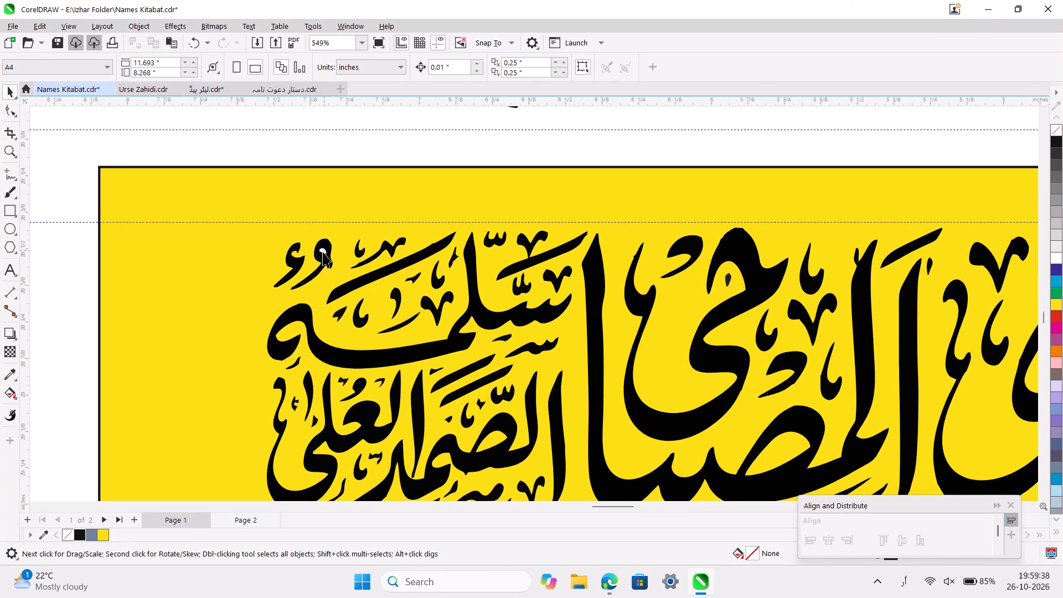
left_click(323, 252)
key("Delete")
Select all pieces of the traced calligraphy on the yellow rectangle and group them.
scroll(323, 252, "down", 2, "ctrl")
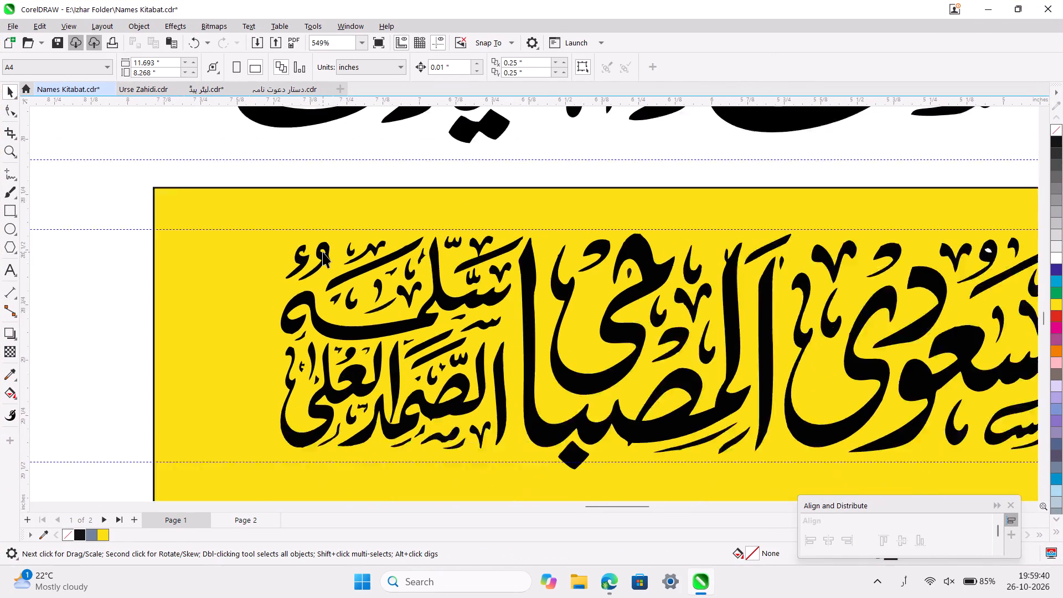
scroll(323, 252, "down", 4, "ctrl")
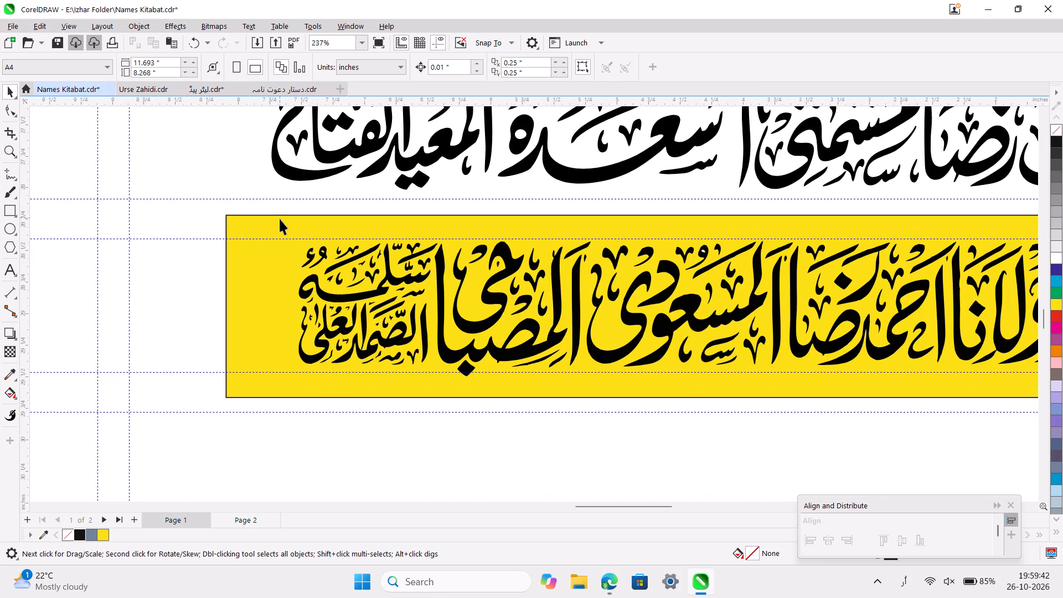
scroll(280, 219, "down", 2, "ctrl")
left_click_drag(280, 219, 877, 433)
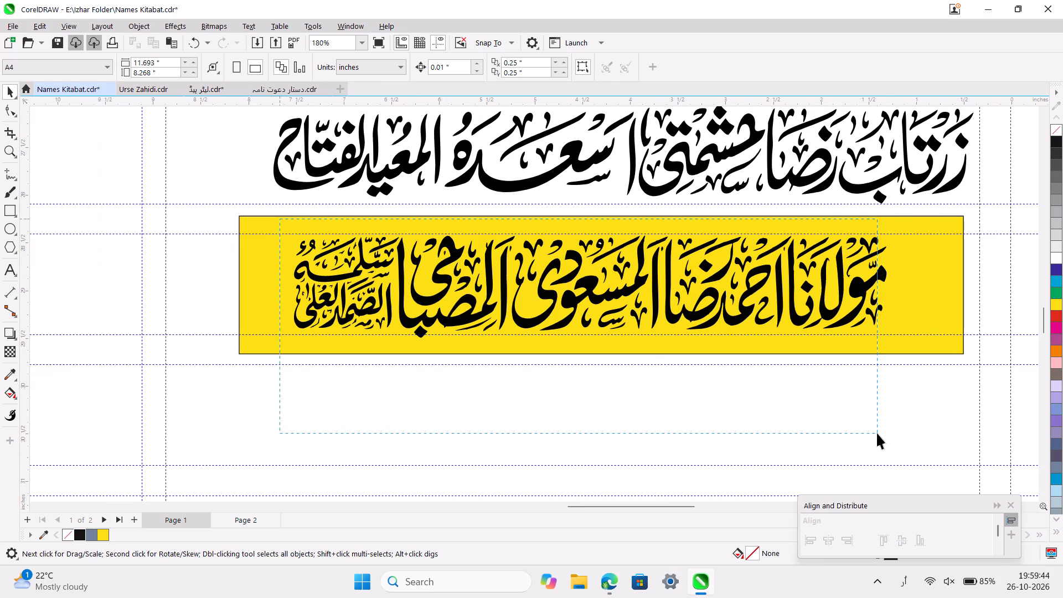
left_click_drag(877, 433, 936, 389)
key("ctrl+g")
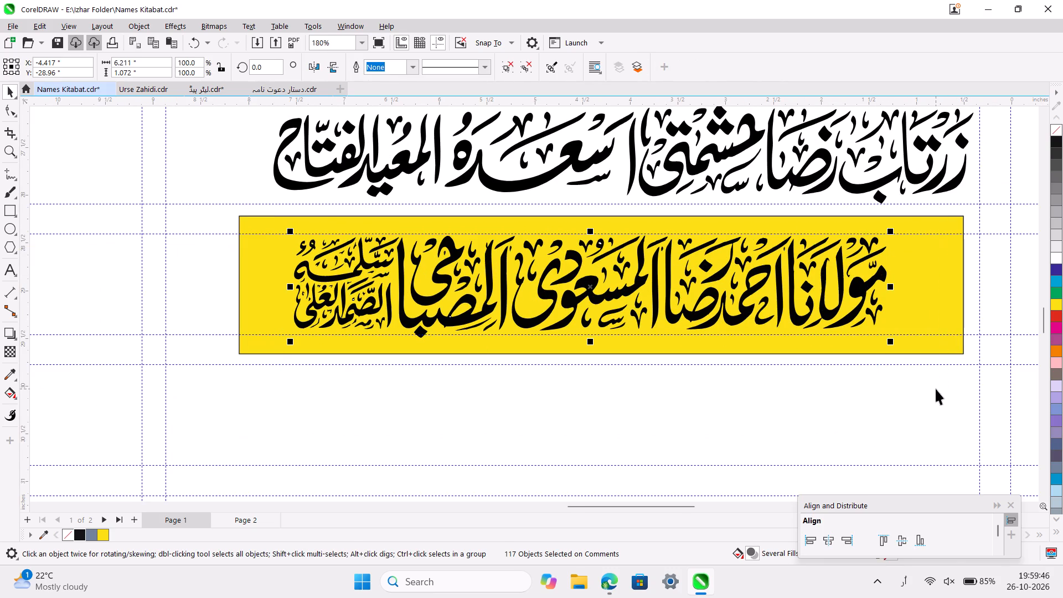
Move the grouped calligraphy off the yellow rectangle into the guideline row directly below, at about X -3.79, Y -30.31 in.
scroll(936, 389, "down", 7, "ctrl")
scroll(936, 389, "left", 2)
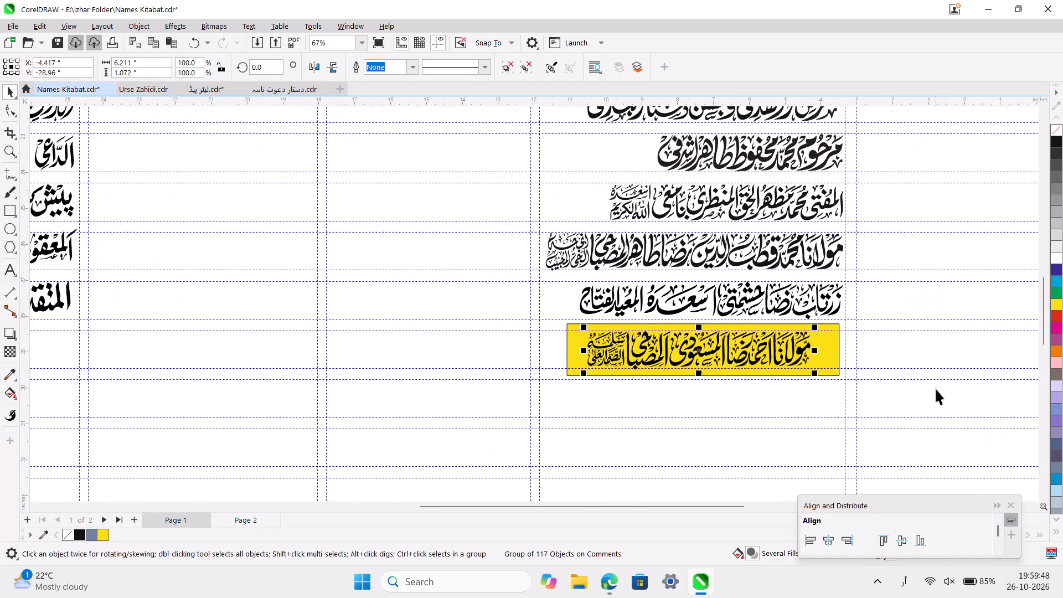
left_click_drag(668, 347, 705, 404)
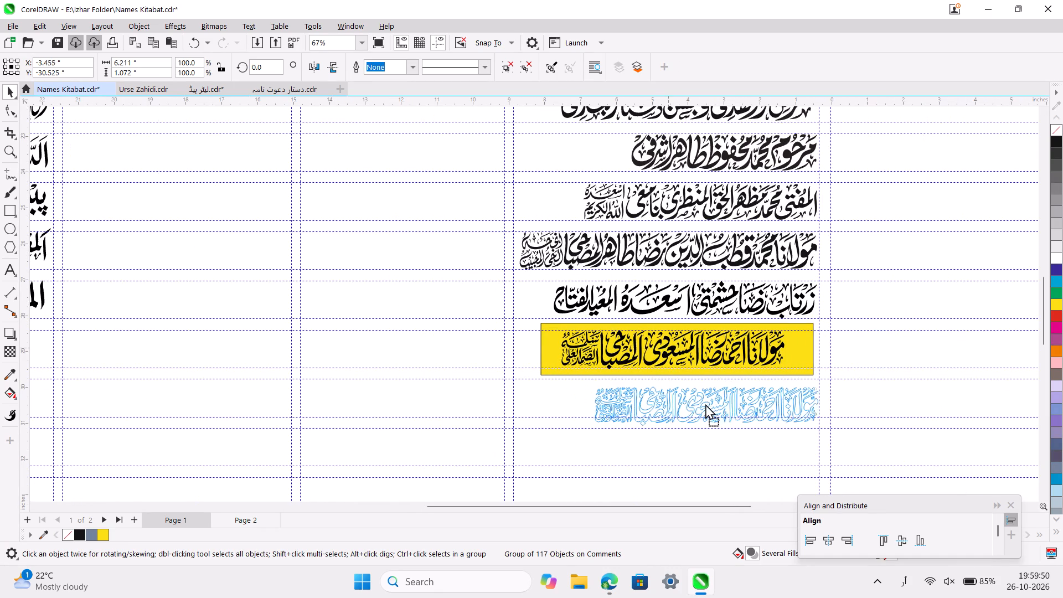
left_click_drag(705, 404, 696, 394)
scroll(696, 394, "up", 6, "ctrl")
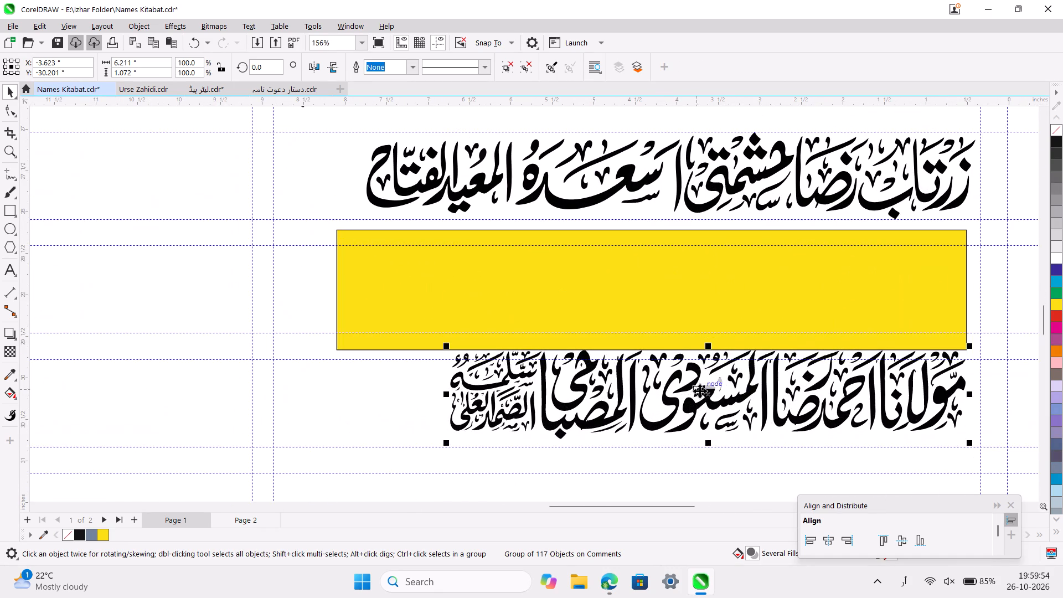
left_click_drag(705, 395, 696, 402)
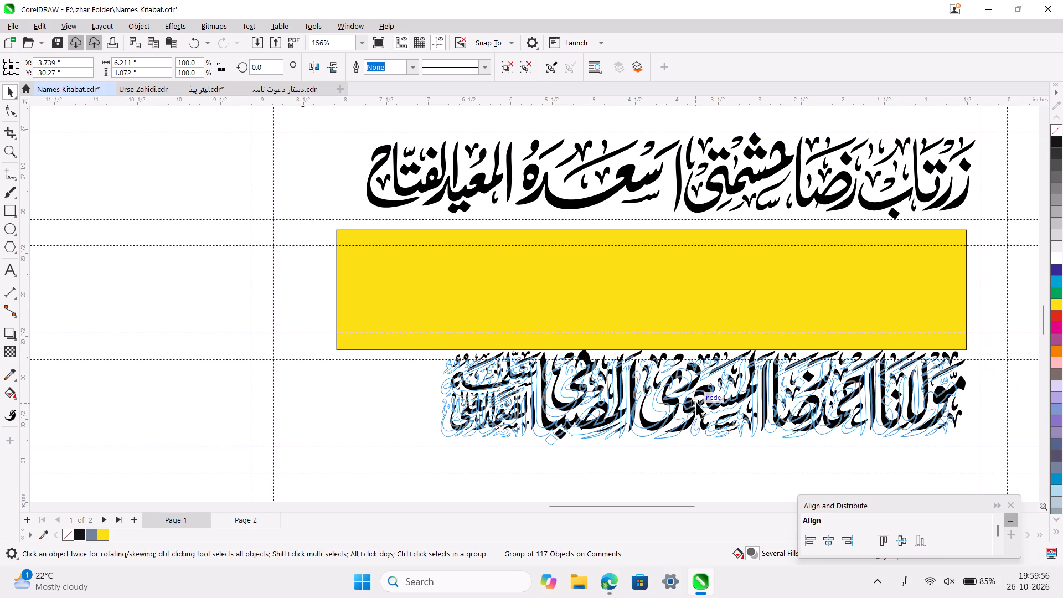
scroll(696, 402, "up", 3, "ctrl")
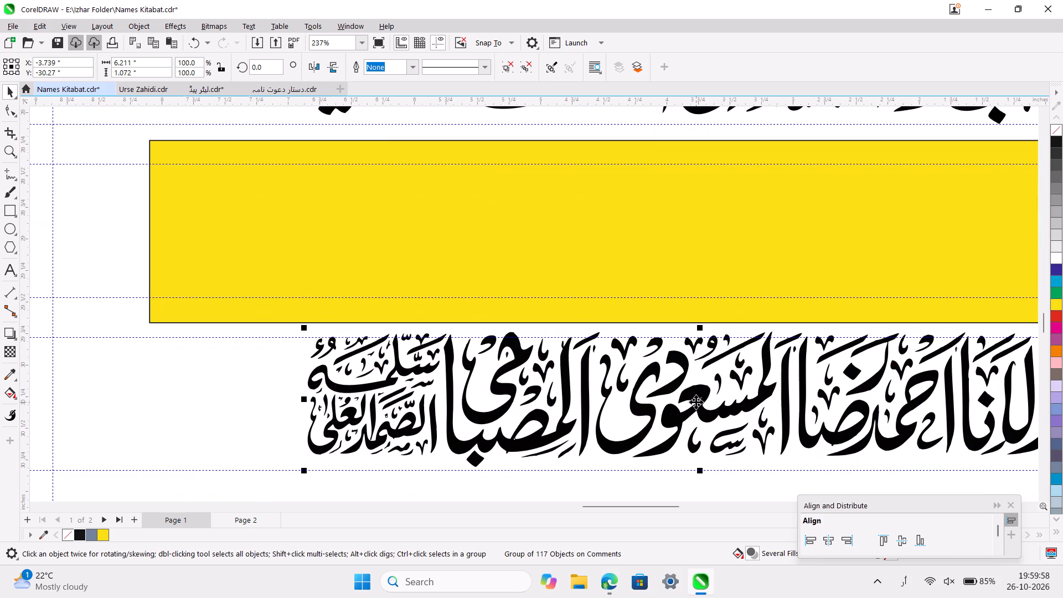
left_click_drag(696, 402, 688, 406)
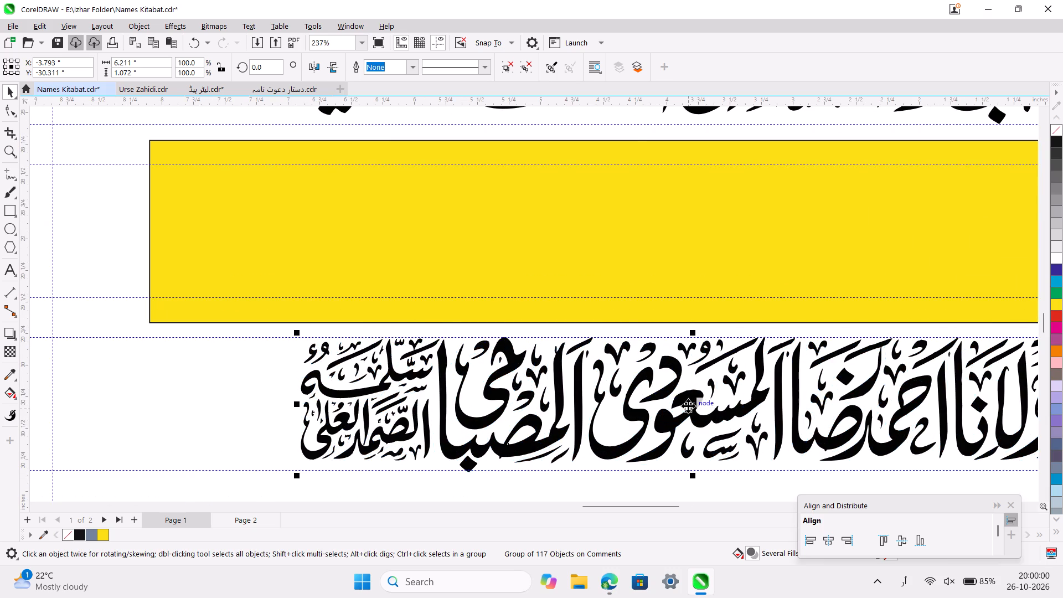
Align the moved calligraphy's right edge with that of the name line two rows above, above the yellow rectangle, and deselect.
scroll(688, 406, "down", 4, "ctrl")
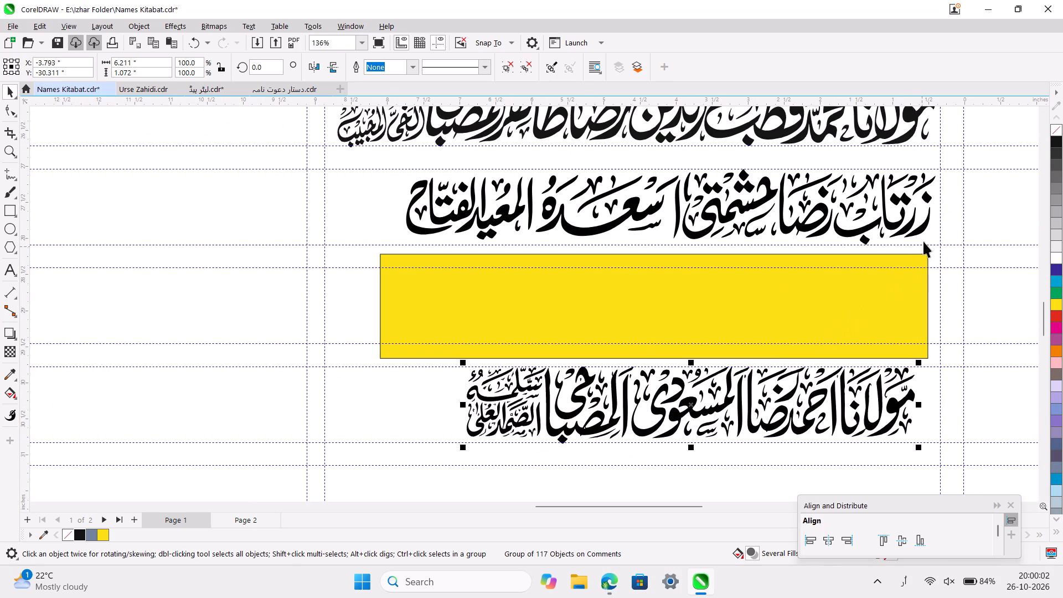
left_click(913, 115, "shift")
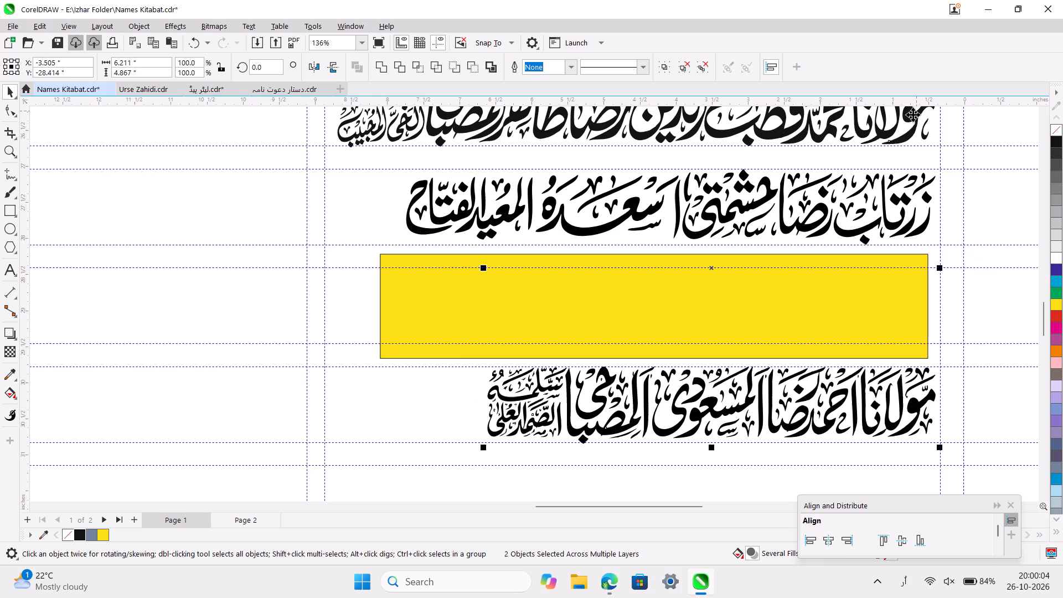
left_click(430, 419)
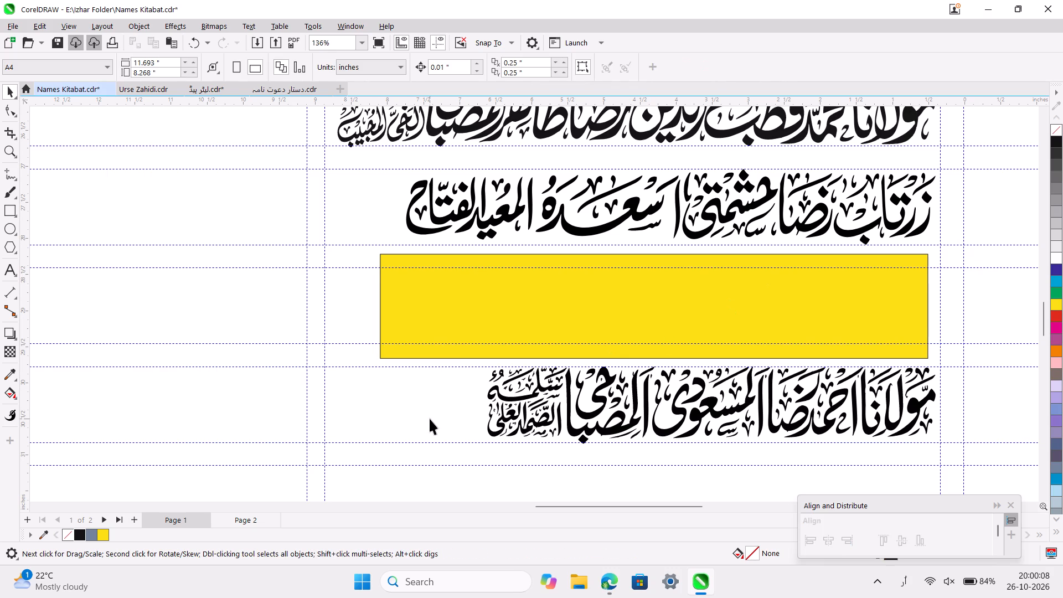
left_click(430, 419)
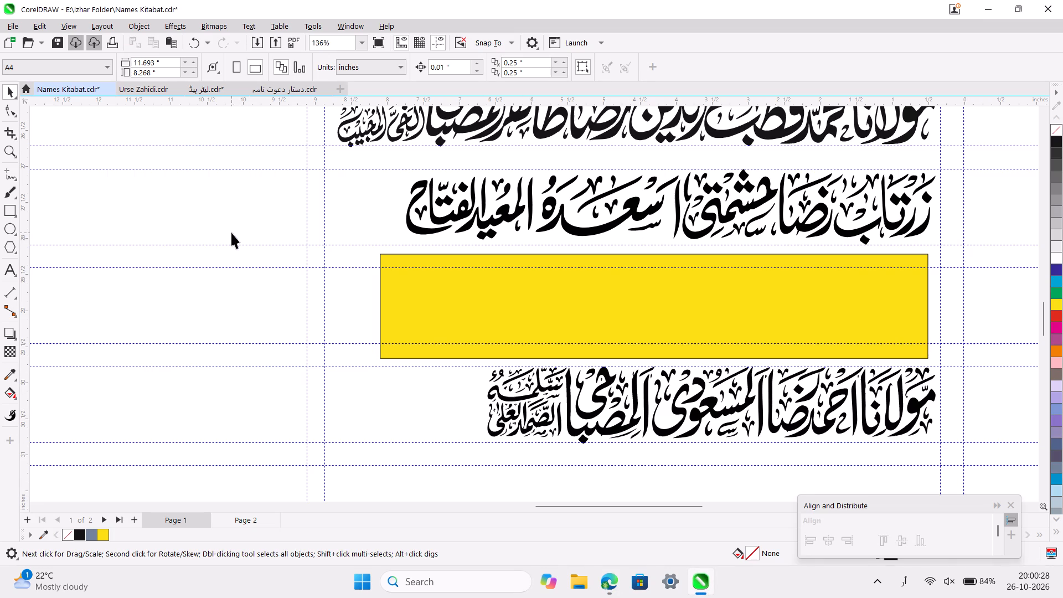
key("ctrl+i")
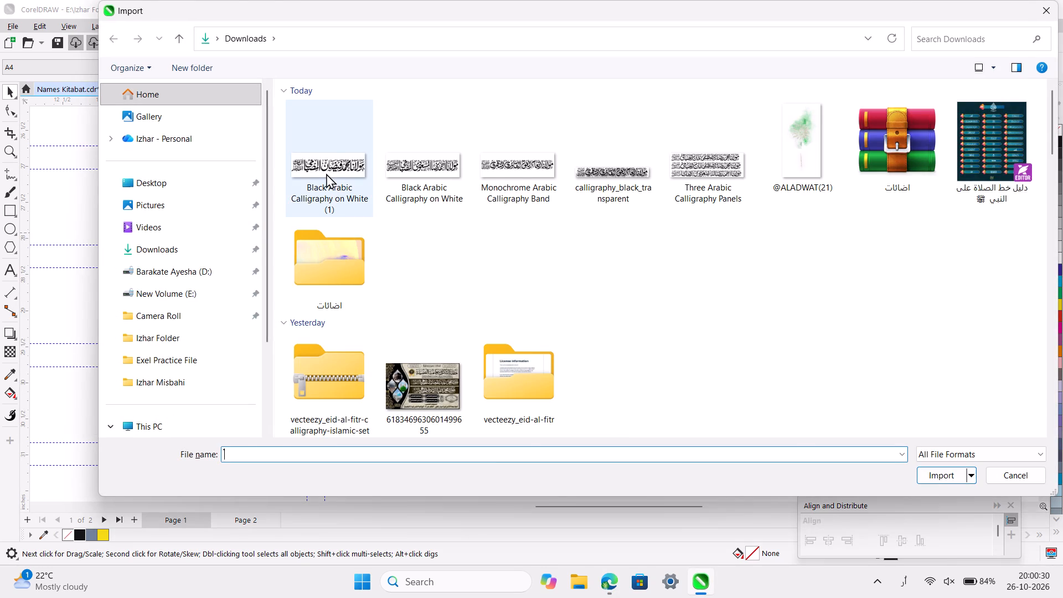
double_click(326, 173)
left_click_drag(411, 257, 610, 317)
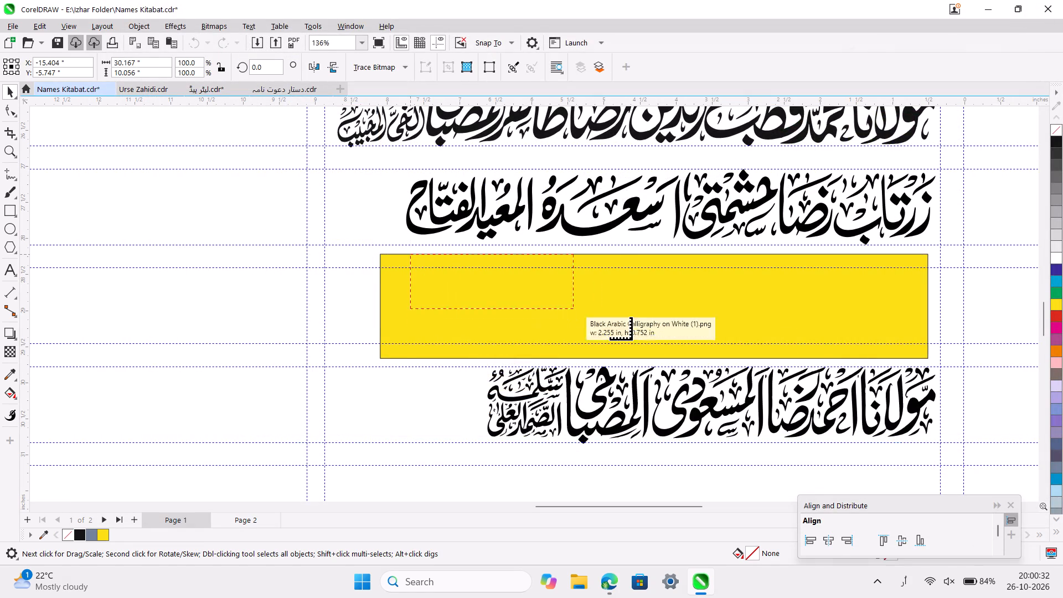
left_click_drag(610, 317, 726, 330)
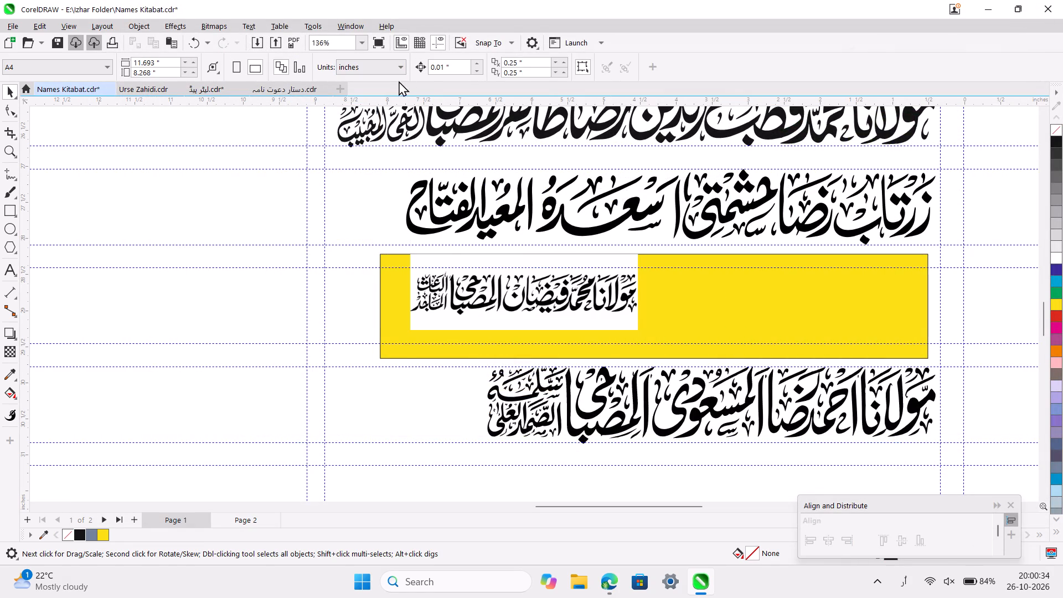
Start an outline trace of the imported calligraphy bitmap on the yellow rectangle using the High Quality Image preset.
left_click(472, 287)
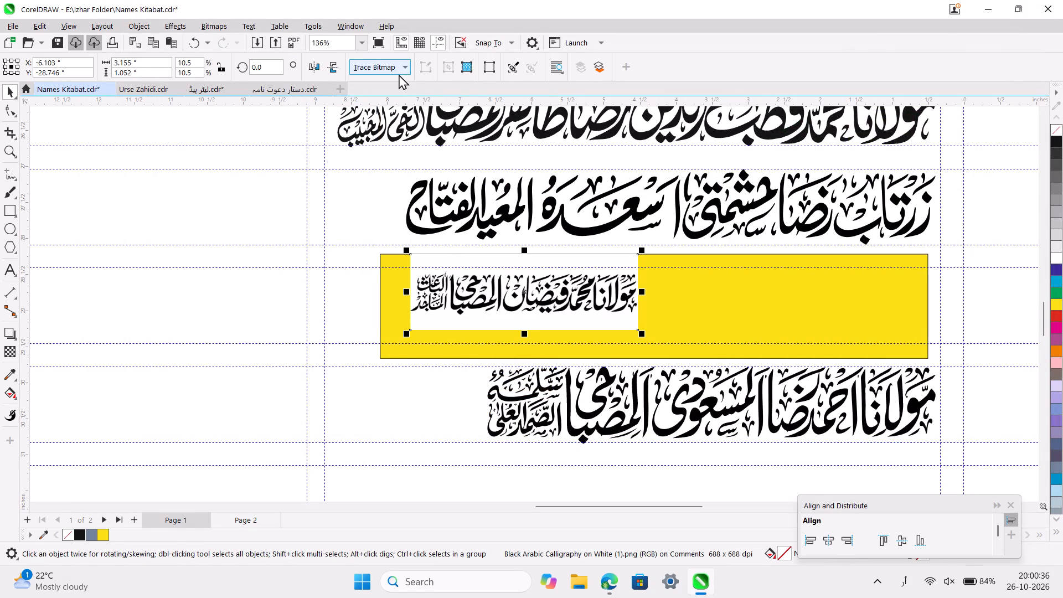
left_click(399, 74)
left_click(412, 110)
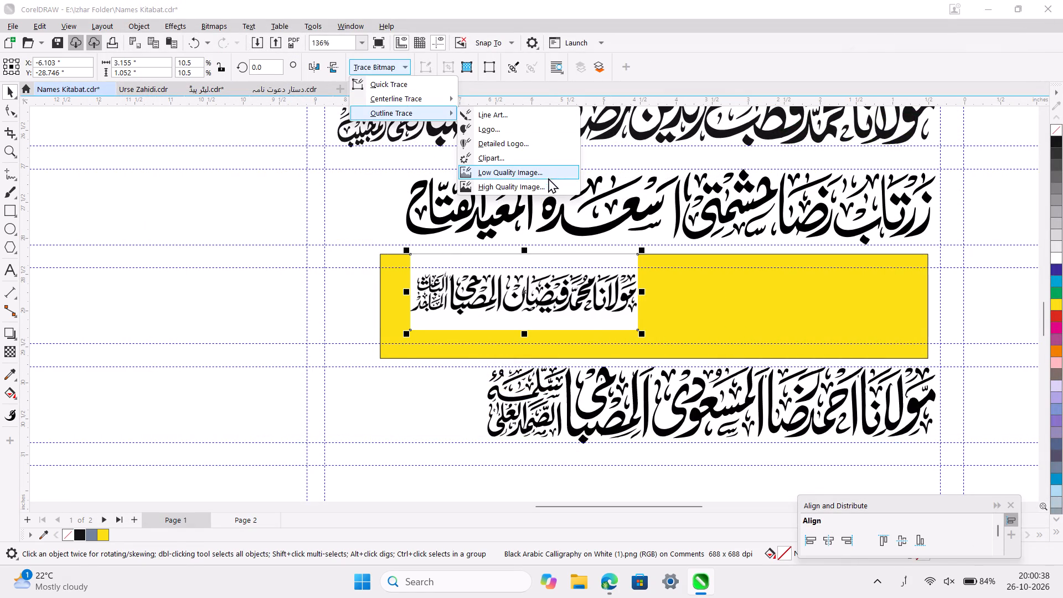
left_click(550, 184)
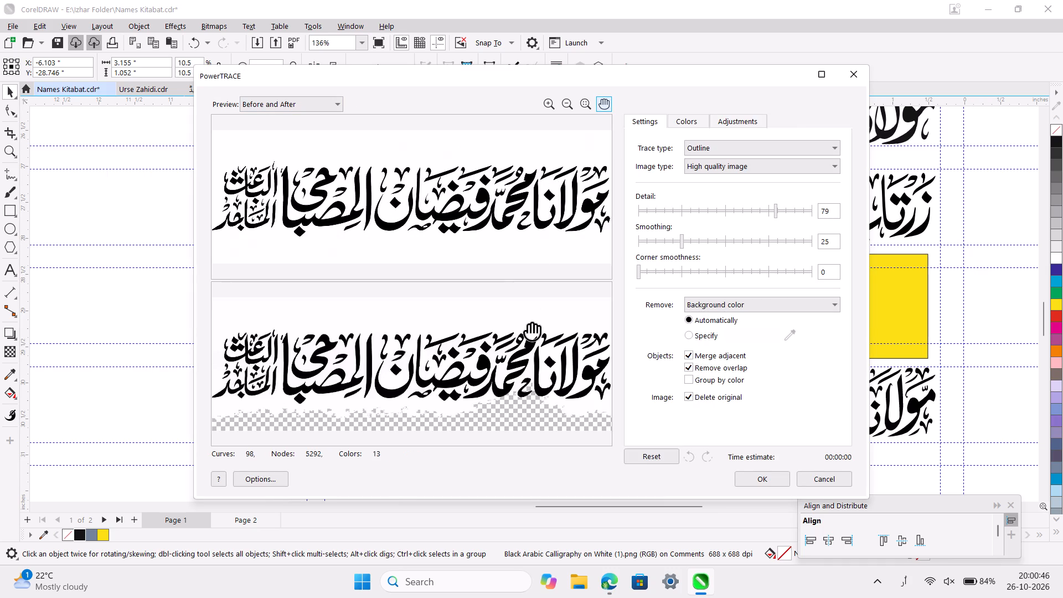
Remove specified colours from the entire image, sampling the white background and gaps between the letters, and apply the trace.
left_click(747, 304)
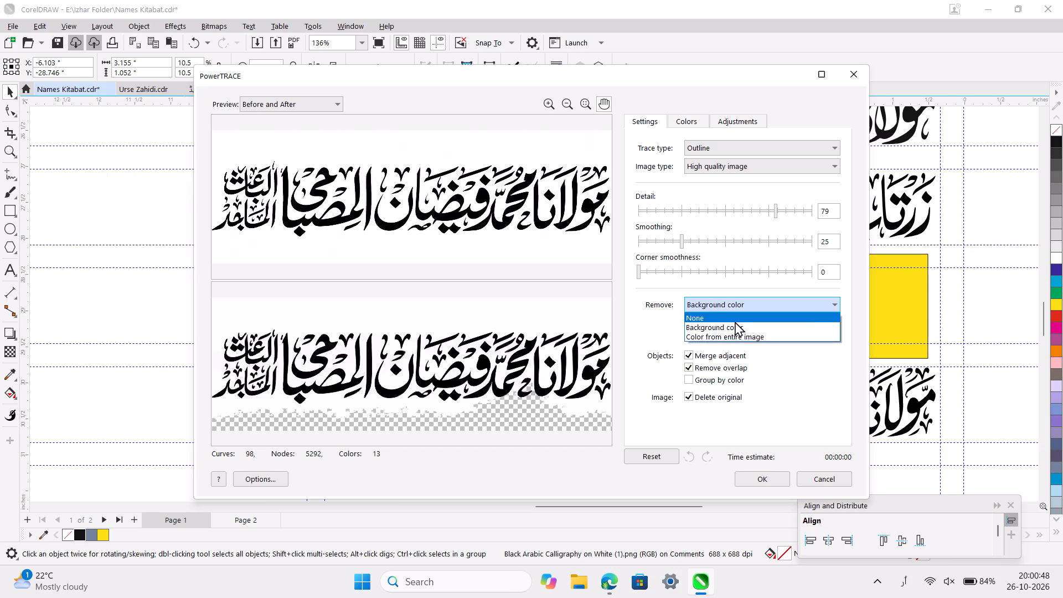
left_click(732, 340)
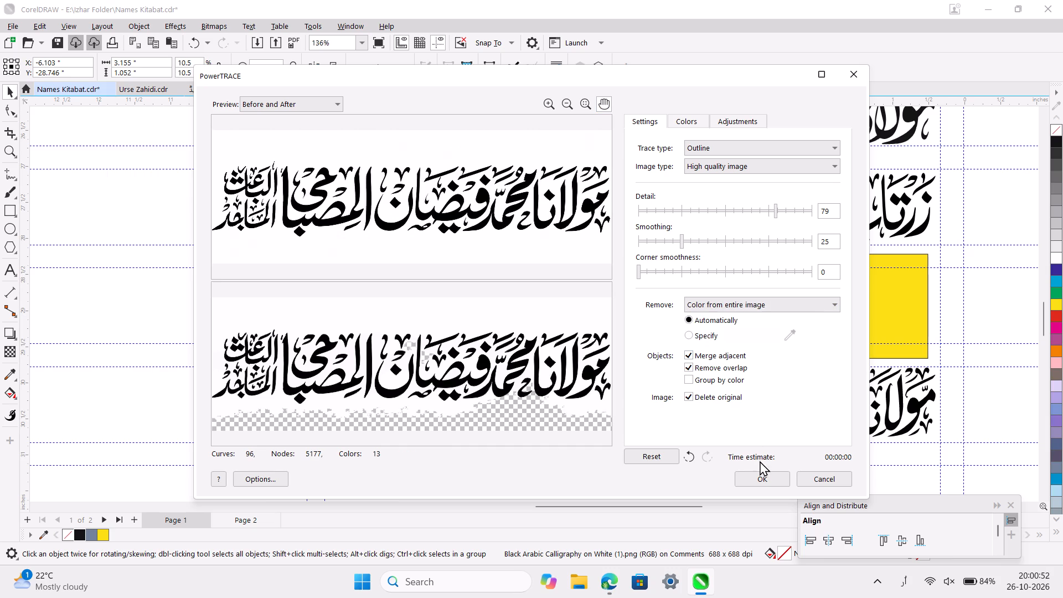
left_click(692, 342)
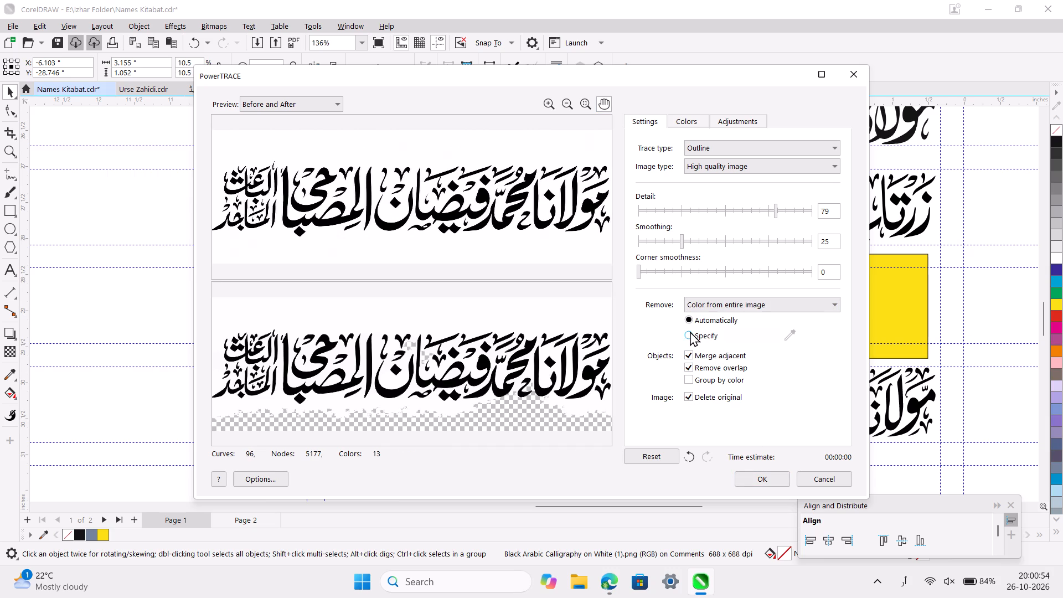
left_click(690, 331)
left_click(784, 330)
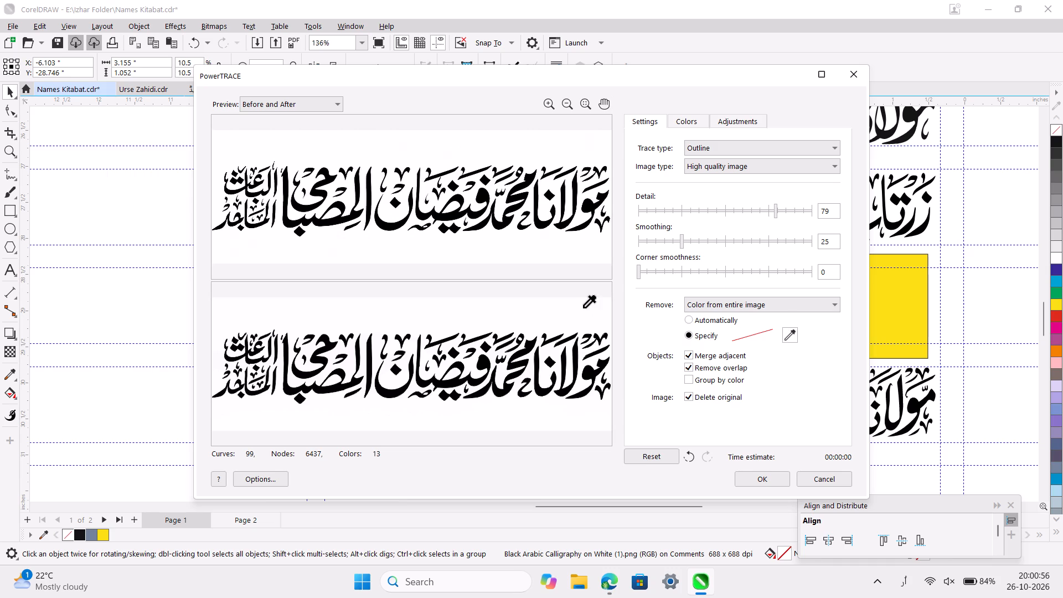
left_click(581, 305)
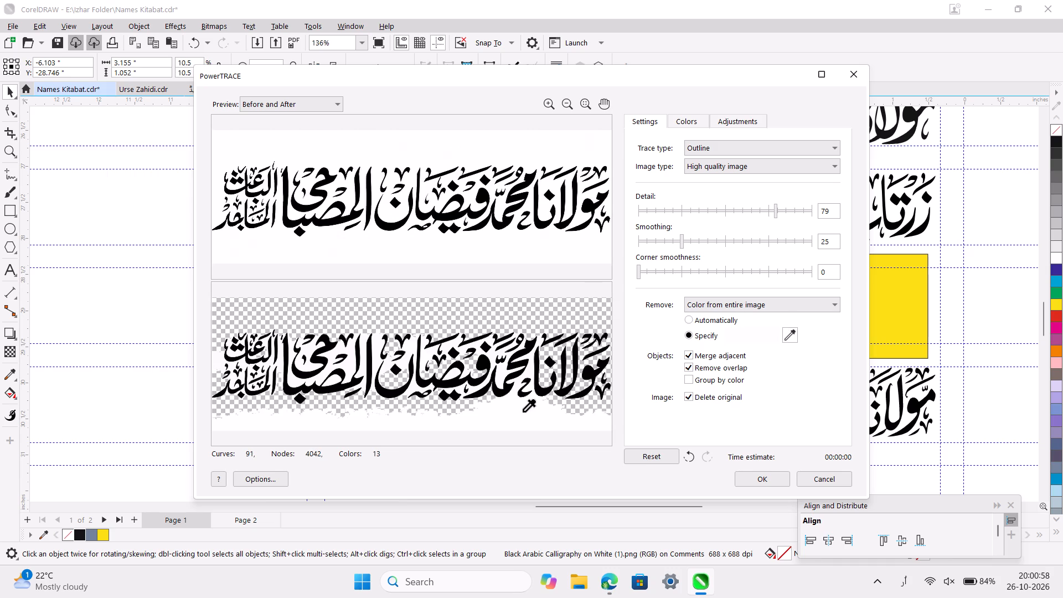
left_click(523, 412, "shift")
left_click(502, 373, "shift")
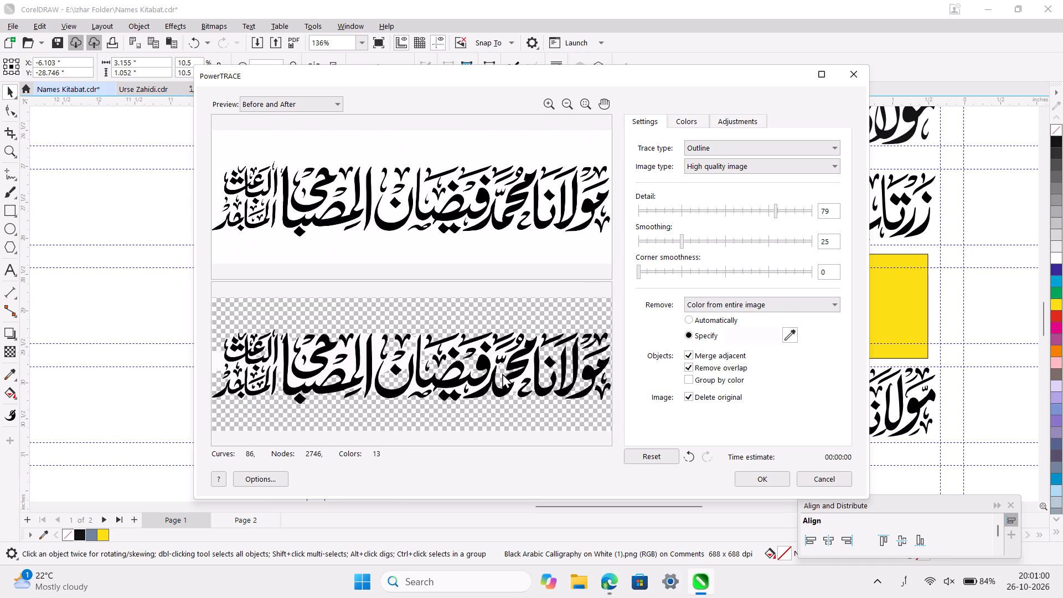
left_click(435, 349, "shift")
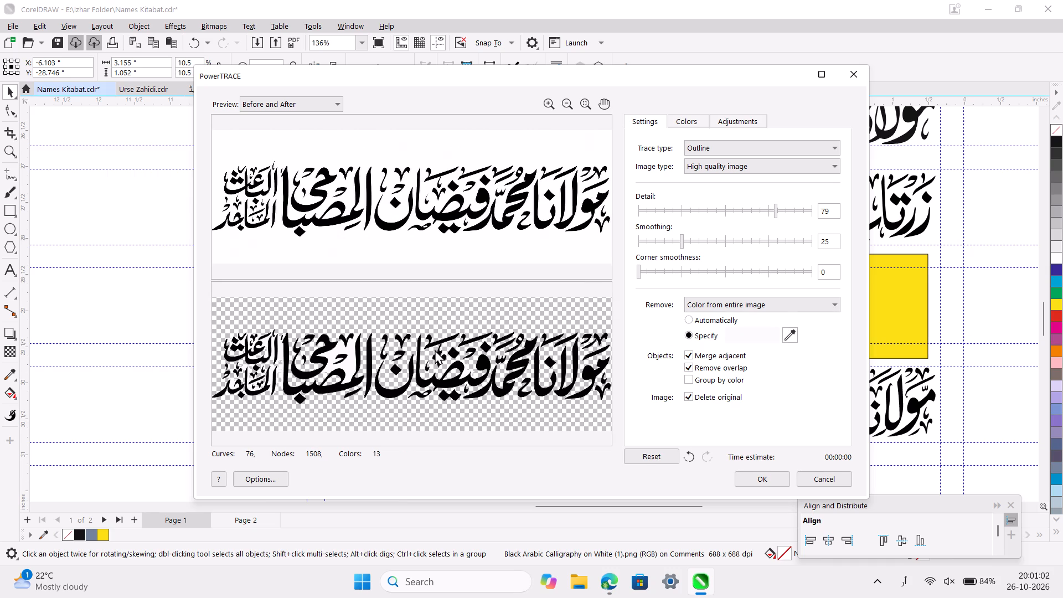
left_click(348, 362, "shift")
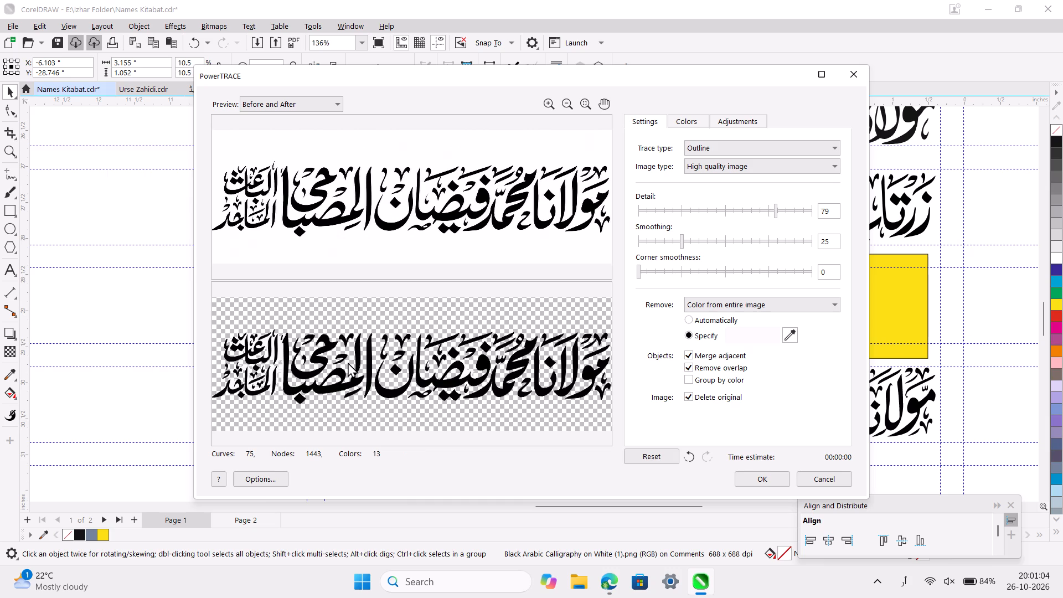
left_click(279, 357, "shift")
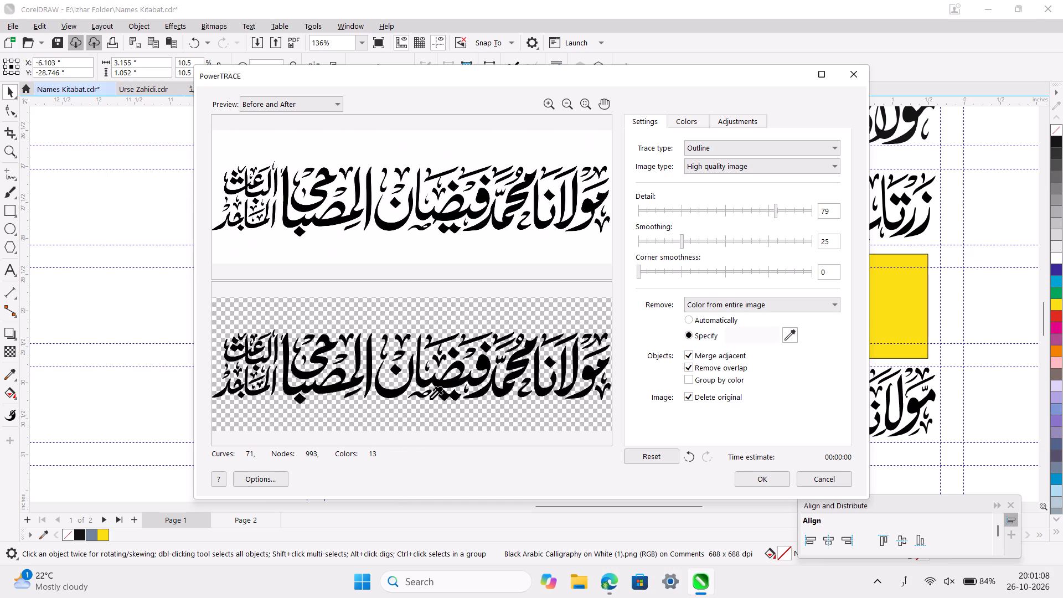
left_click(758, 480)
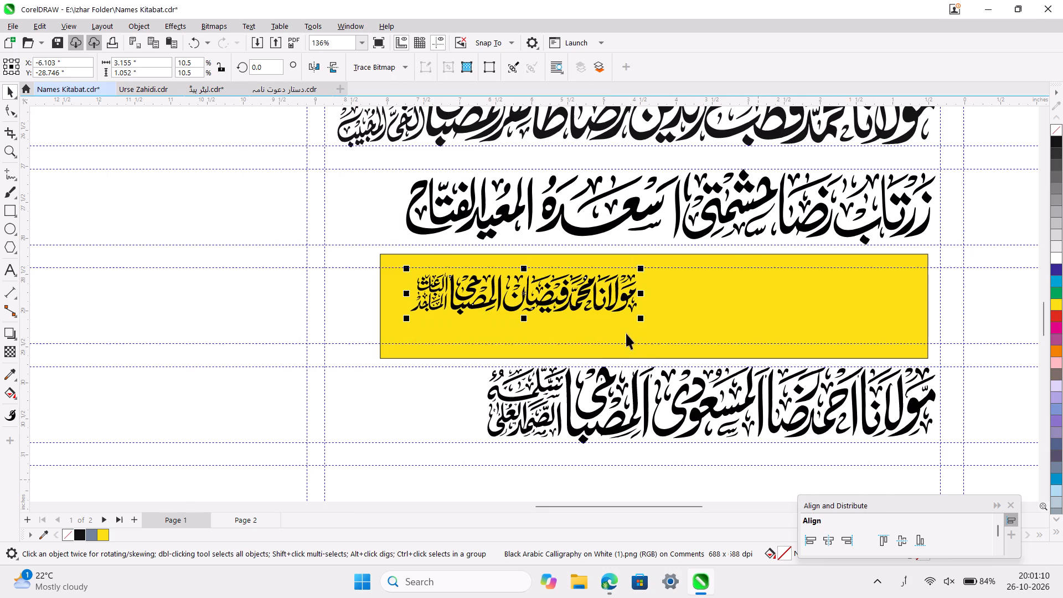
Enlarge the traced calligraphy group on the yellow rectangle to about 5.86 × 1.09 in.
left_click_drag(642, 322, 786, 351)
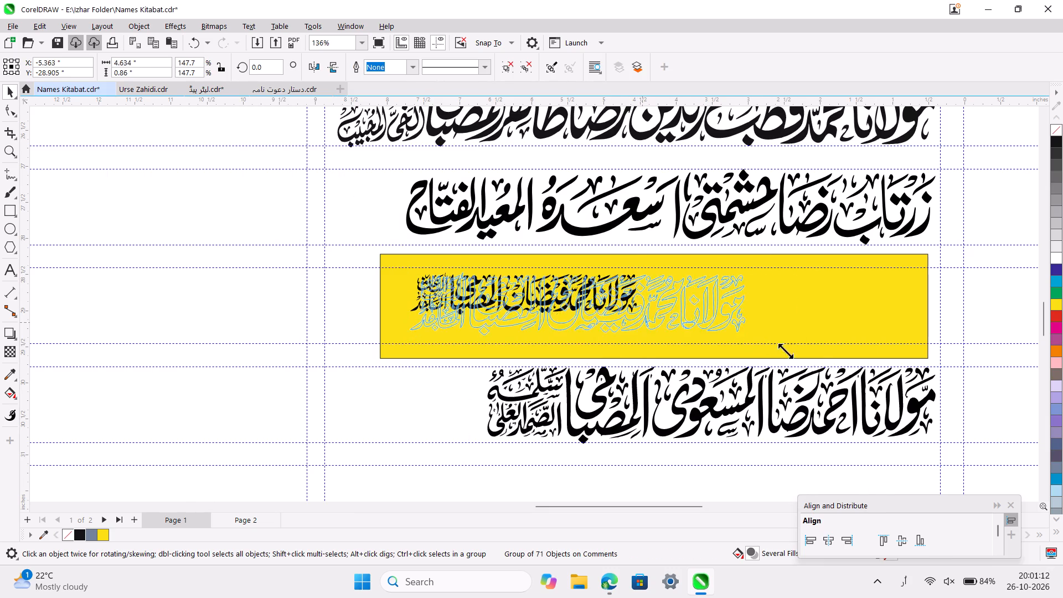
left_click_drag(786, 351, 828, 355)
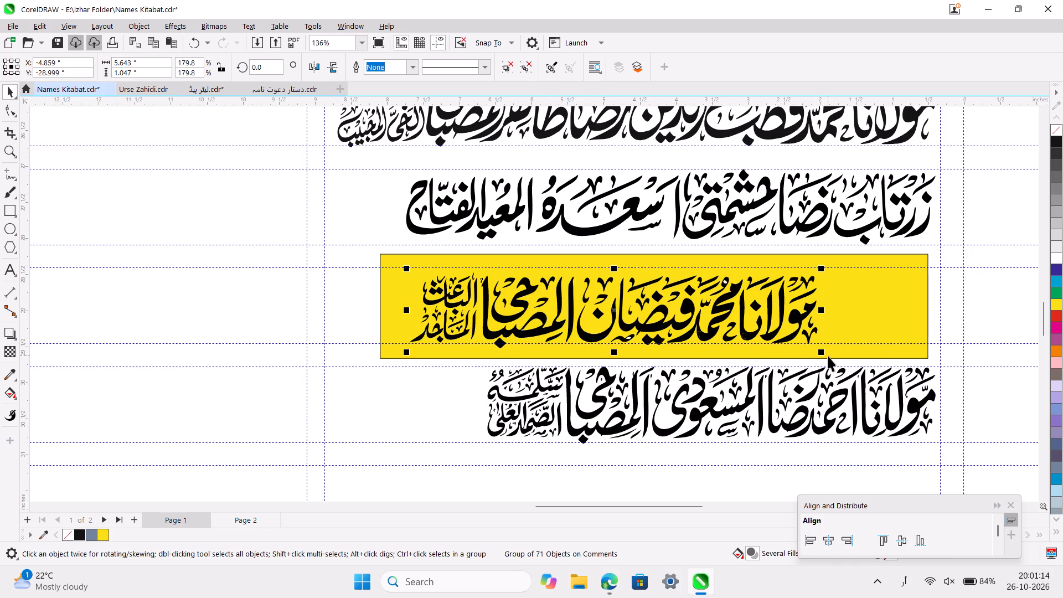
scroll(828, 355, "up", 2, "ctrl")
scroll(828, 355, "up", 1)
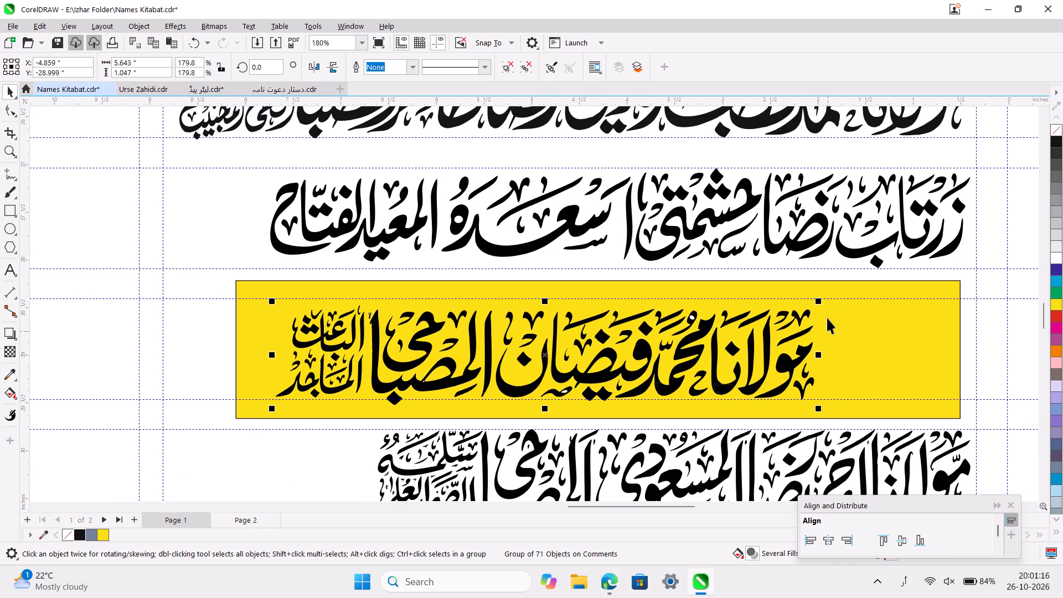
left_click_drag(820, 302, 836, 293)
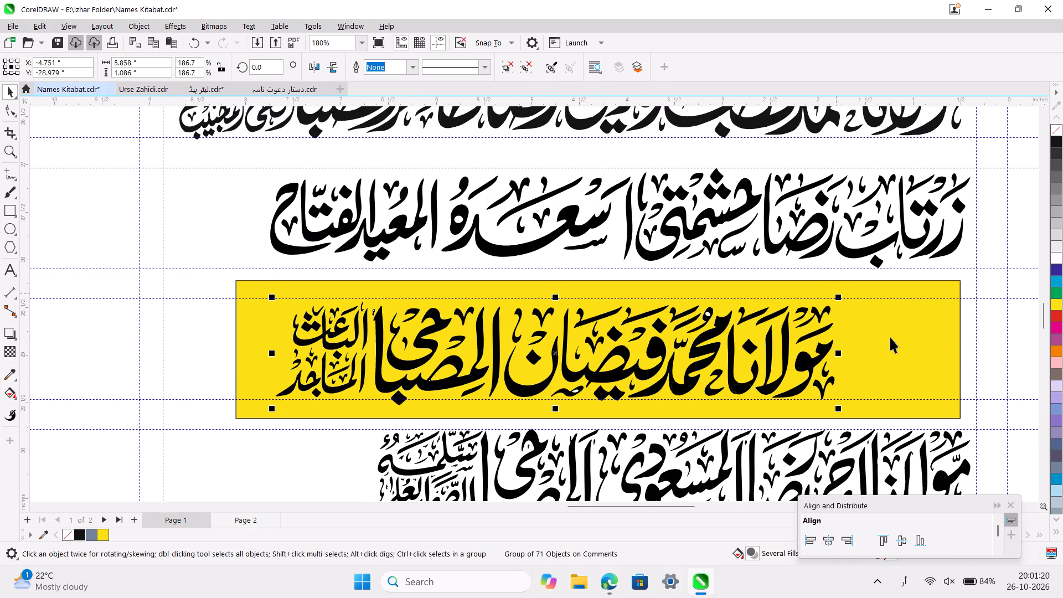
Ungroup the traced calligraphy and delete the leftover white fills in the second word's upper loop and the small mark below mid-line.
key("ctrl+u")
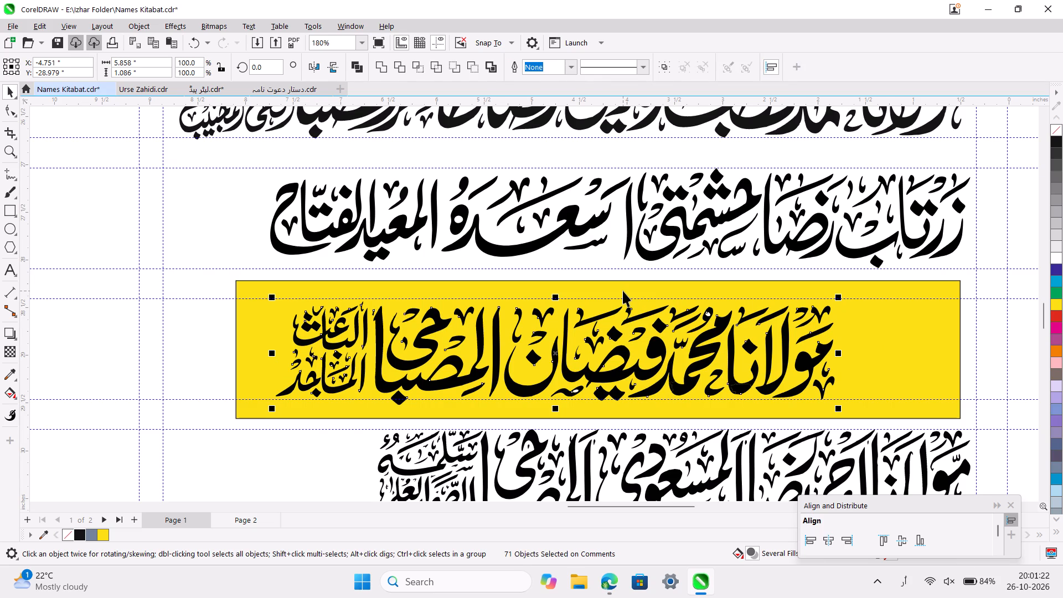
scroll(623, 291, "up", 3, "ctrl")
left_click(715, 281)
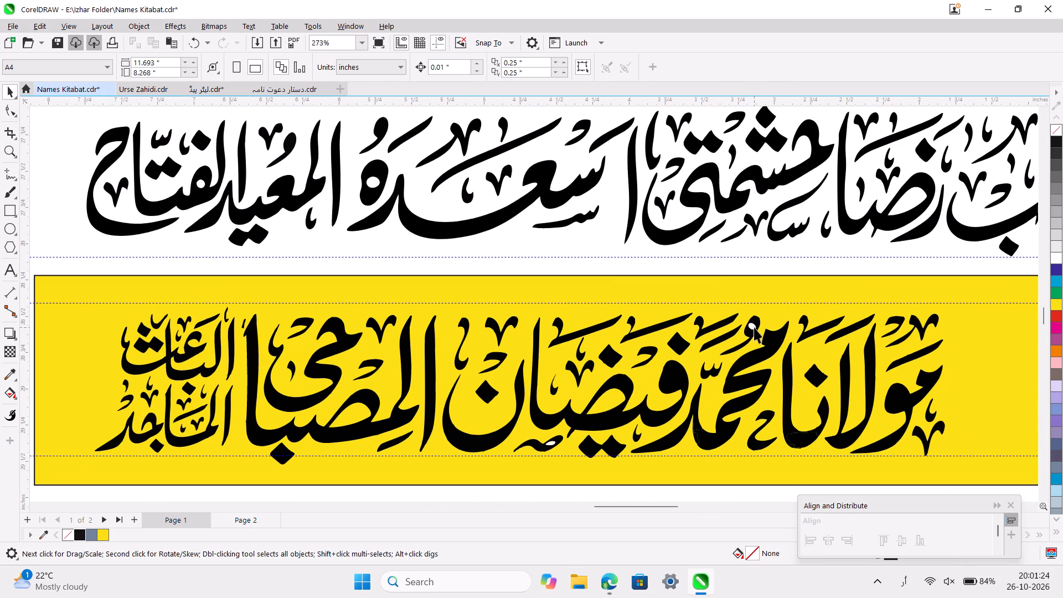
left_click(752, 327)
key("Delete")
scroll(752, 327, "down", 1)
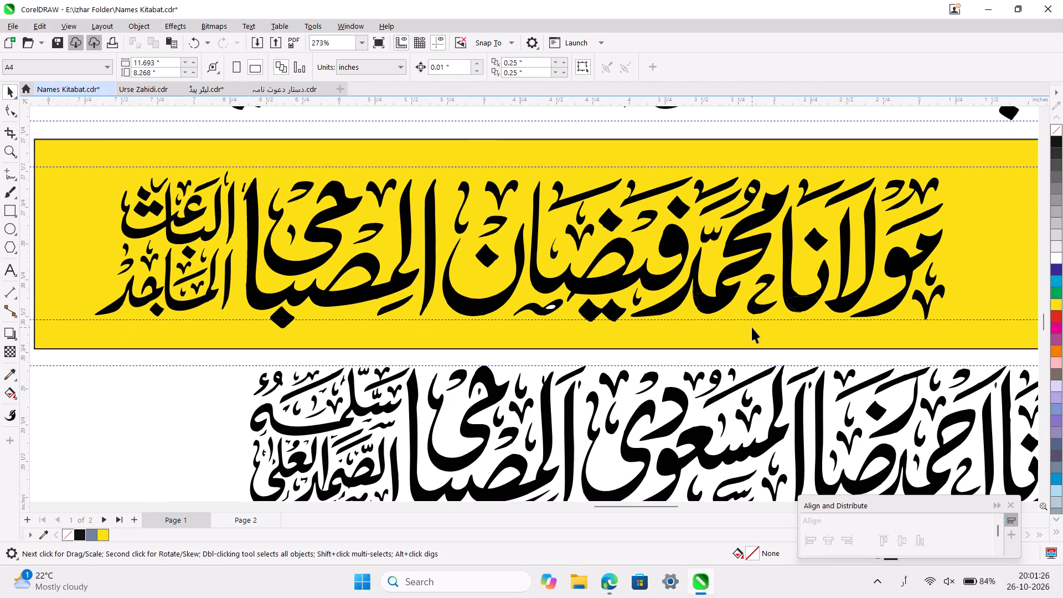
left_click(554, 305)
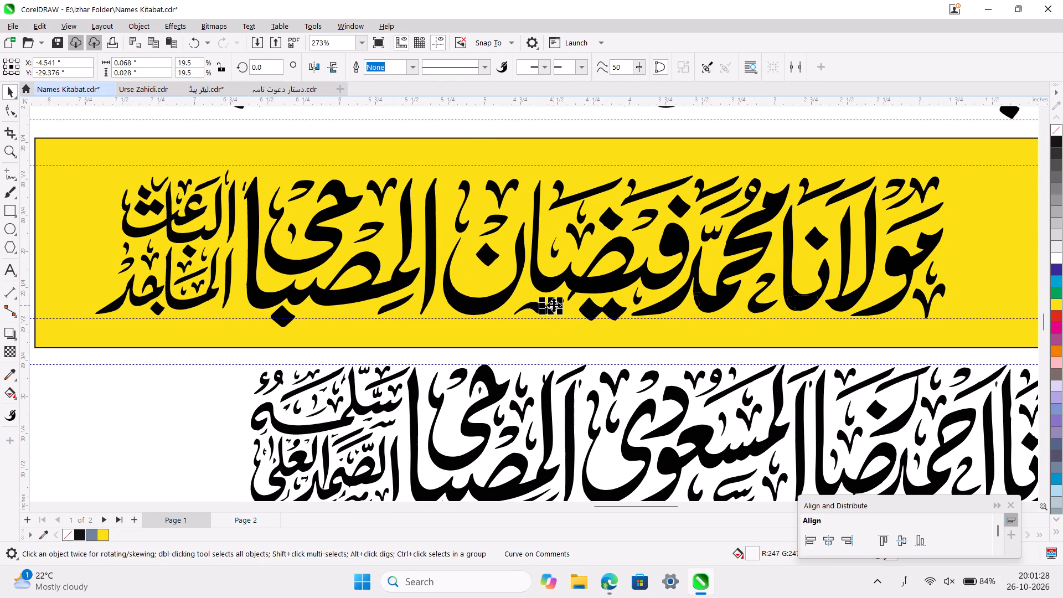
key("Delete")
Select all the calligraphy pieces on the yellow rectangle and group them.
scroll(554, 305, "down", 7, "ctrl")
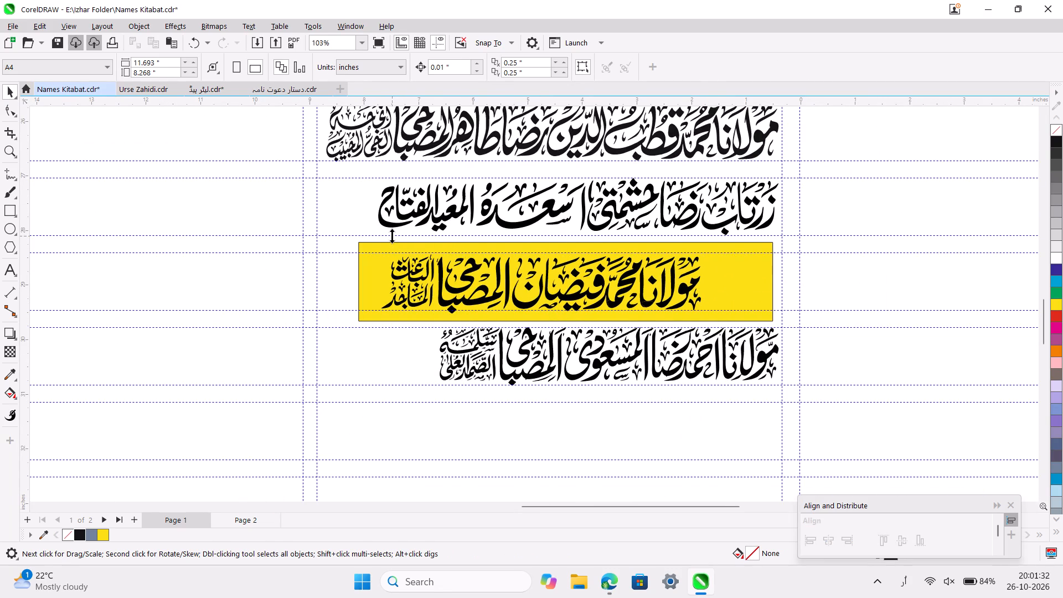
left_click_drag(389, 239, 725, 324)
left_click_drag(738, 244, 391, 307)
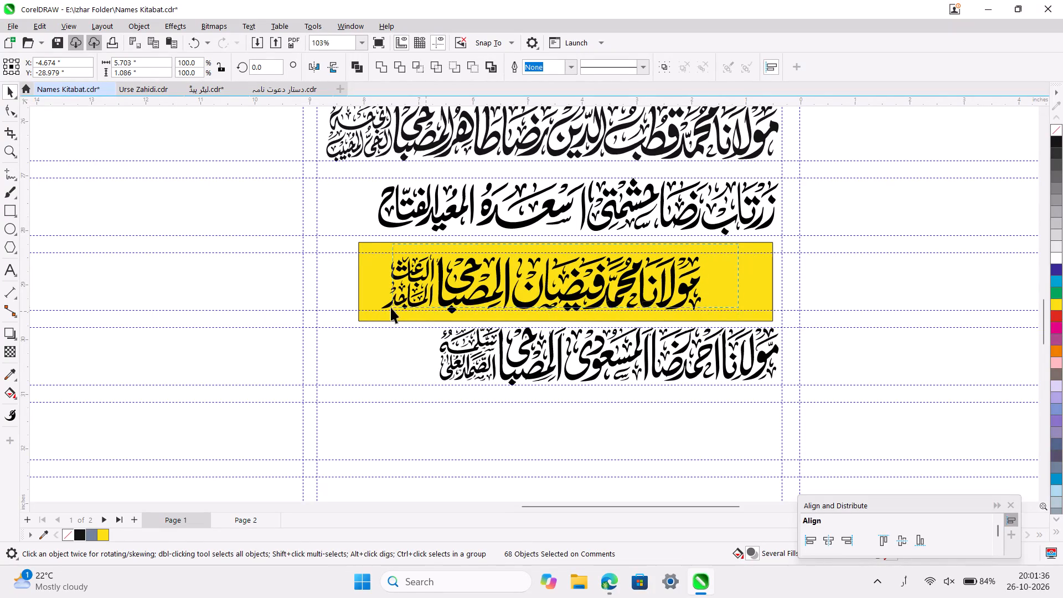
left_click_drag(391, 307, 340, 331)
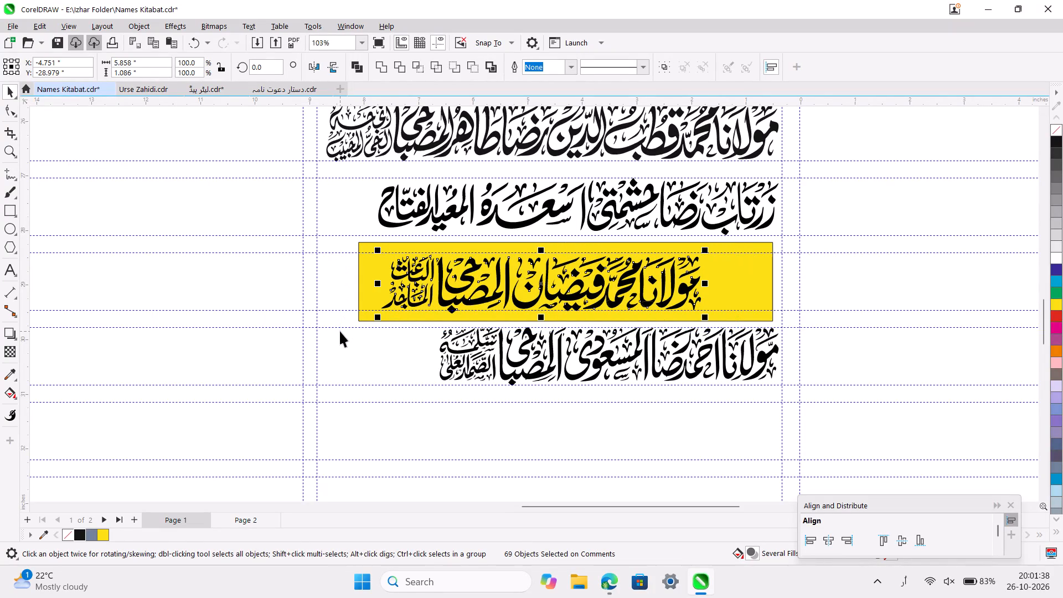
key("ctrl+g")
Move the grouped calligraphy slightly up and right on the yellow rectangle, to about X -4.62, Y -28.82 in.
scroll(340, 331, "down", 9, "ctrl")
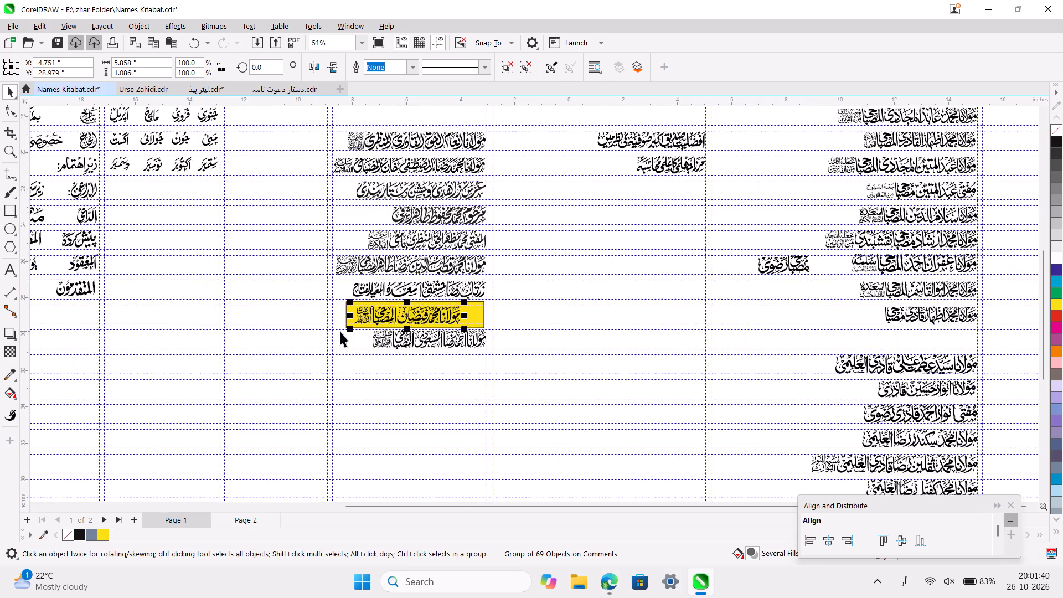
scroll(340, 331, "down", 2, "ctrl")
scroll(340, 331, "right", 2)
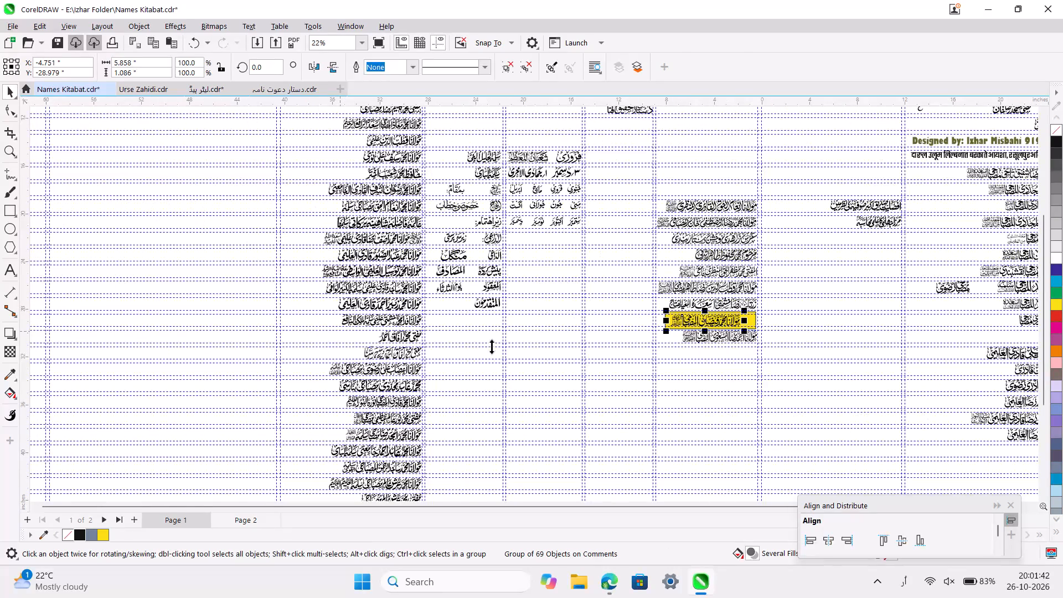
scroll(546, 383, "down", 3)
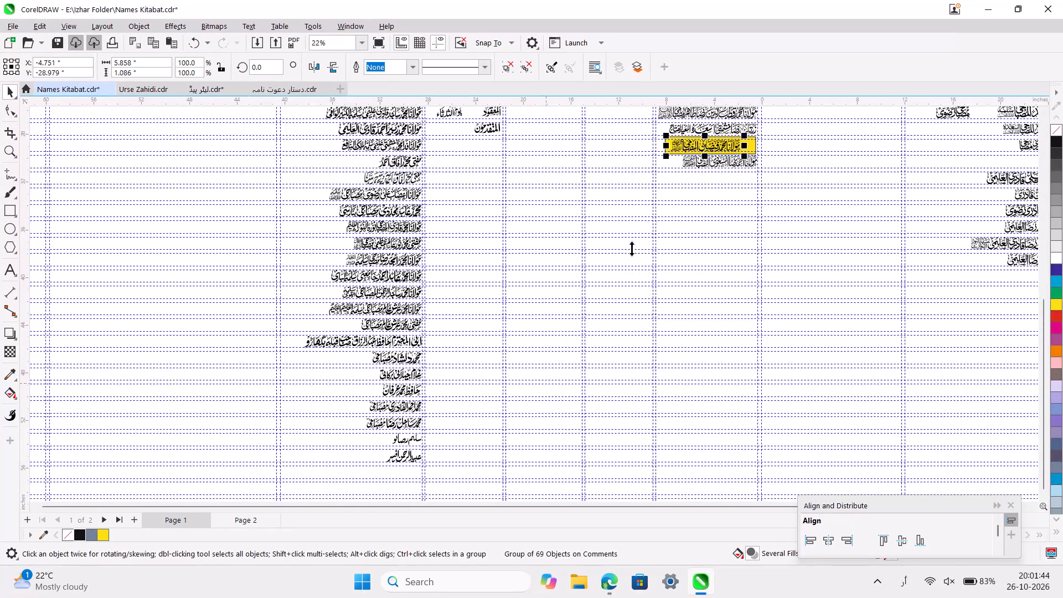
left_click(710, 148)
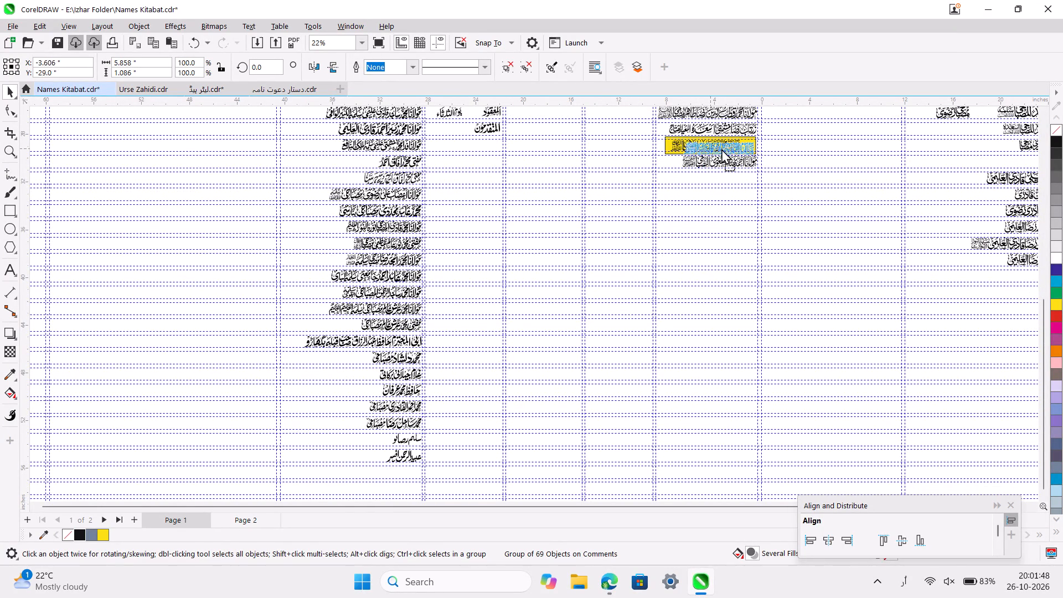
Ungroup the calligraphy, check the large word curve beside the small stacked words by selecting it, and deselect.
scroll(712, 146, "up", 14, "ctrl")
scroll(712, 146, "up", 2)
scroll(547, 233, "up", 2, "ctrl")
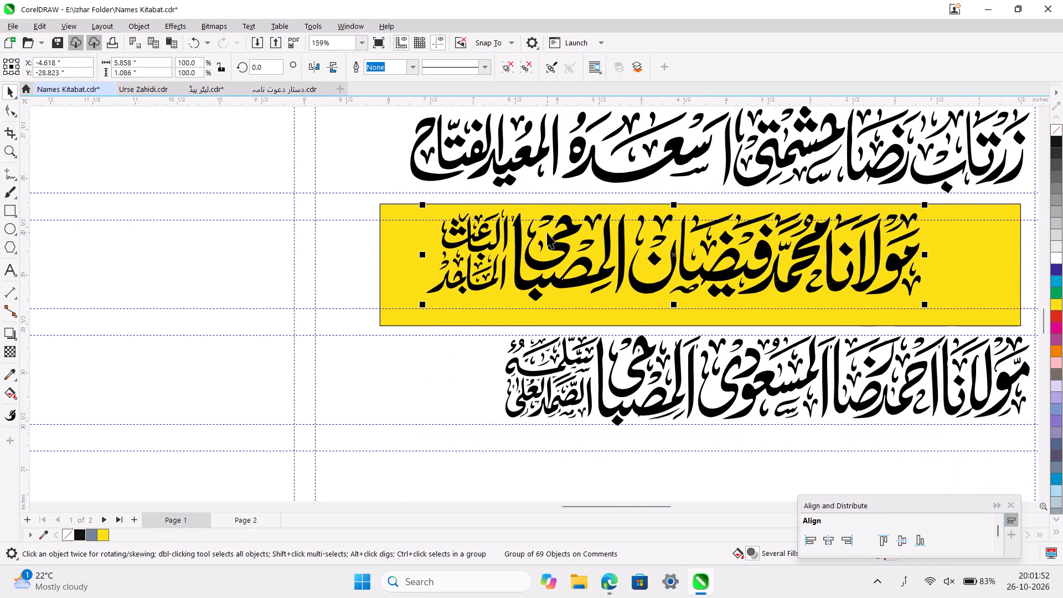
scroll(547, 233, "up", 5, "ctrl")
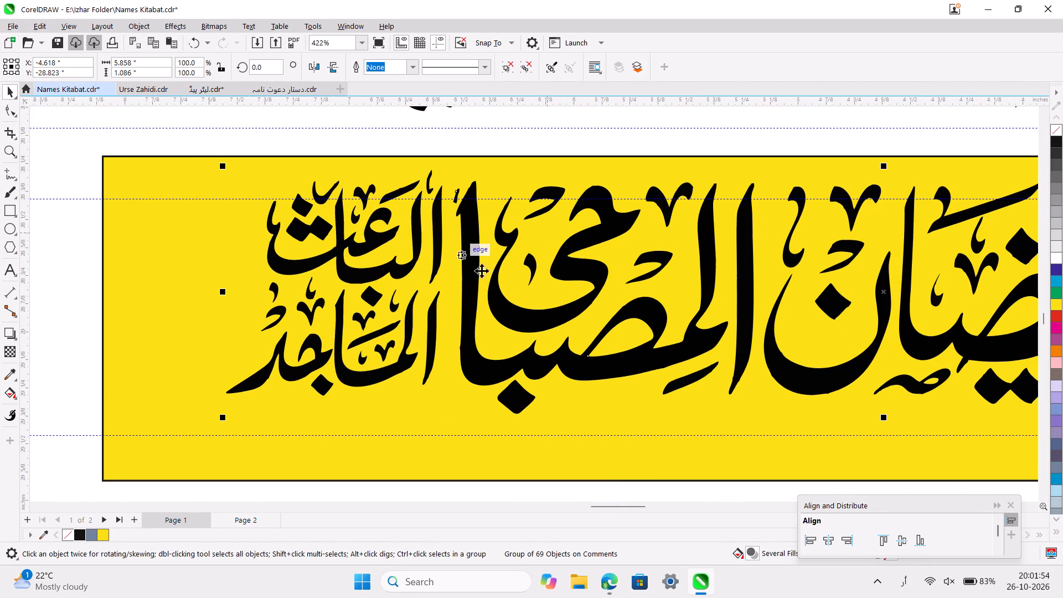
key("ctrl+u")
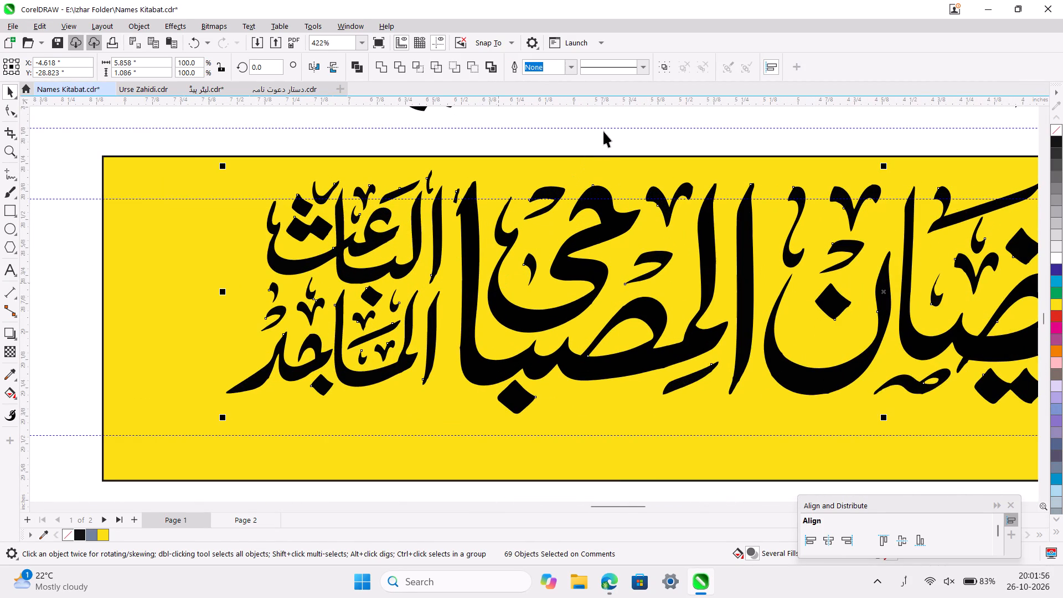
left_click(604, 130)
left_click(585, 367)
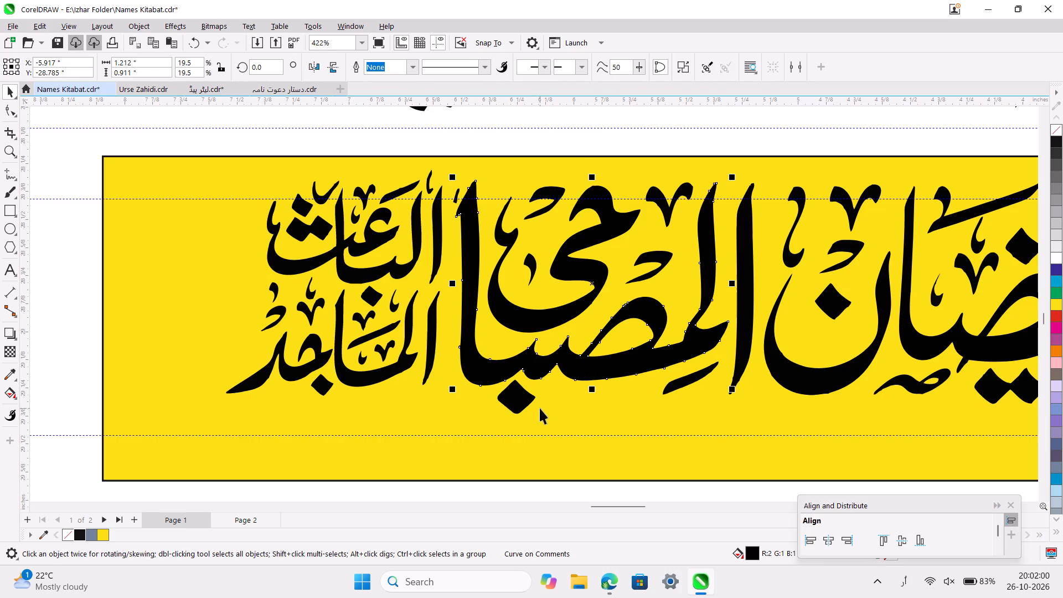
scroll(540, 408, "down", 7, "ctrl")
left_click(445, 404)
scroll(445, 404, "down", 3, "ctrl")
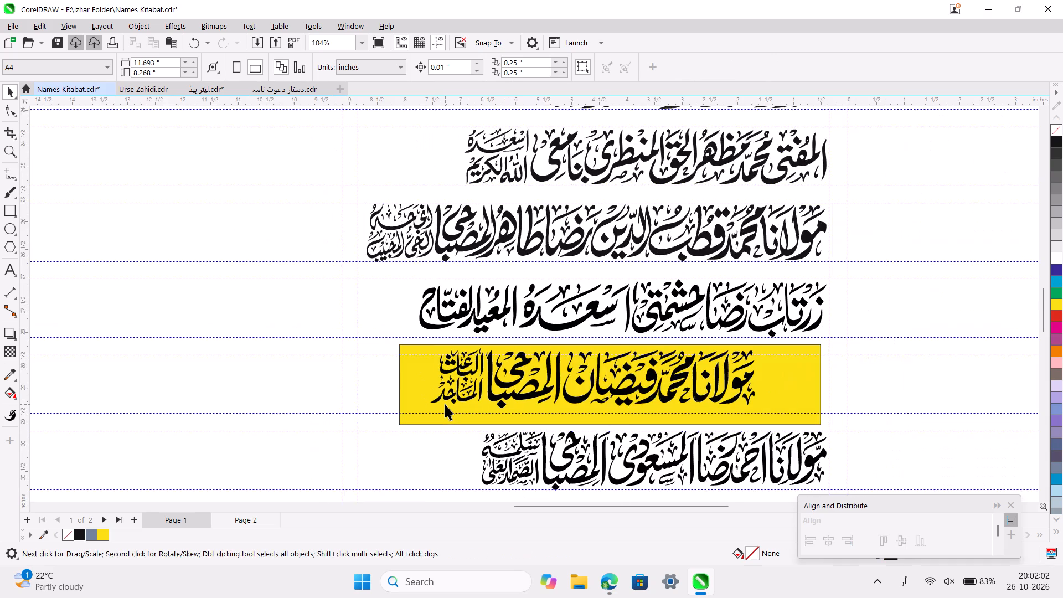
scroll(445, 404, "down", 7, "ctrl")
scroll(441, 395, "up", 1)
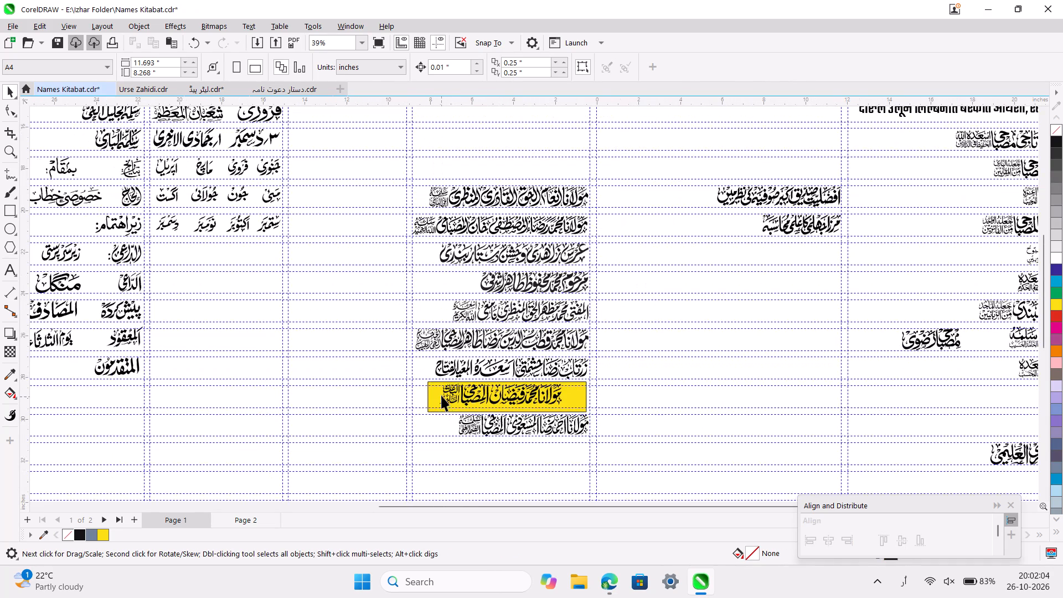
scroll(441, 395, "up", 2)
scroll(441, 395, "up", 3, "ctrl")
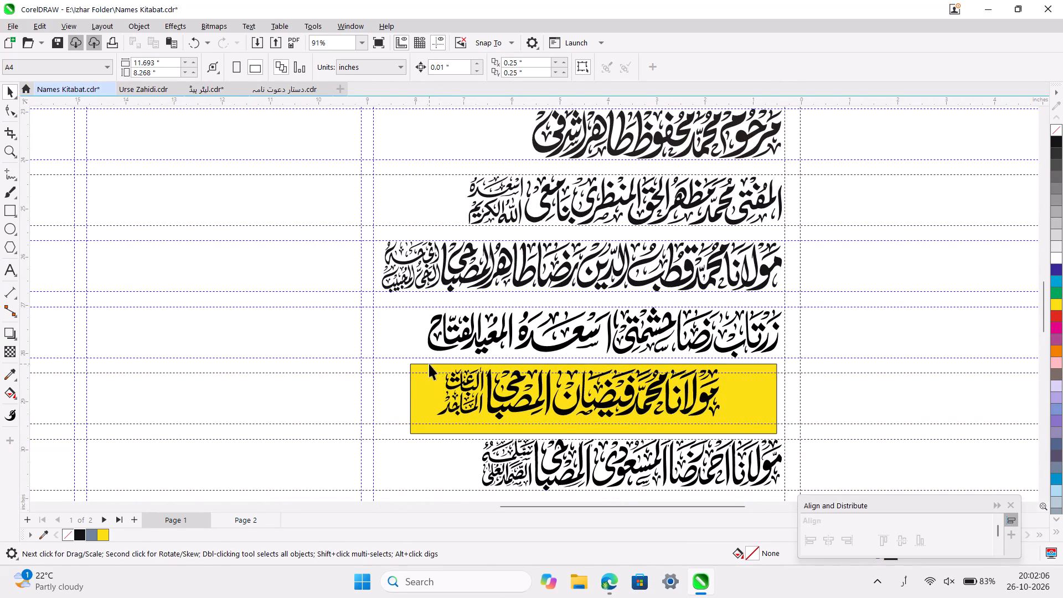
Select all the calligraphy pieces on the yellow rectangle and group them.
left_click_drag(429, 364, 730, 419)
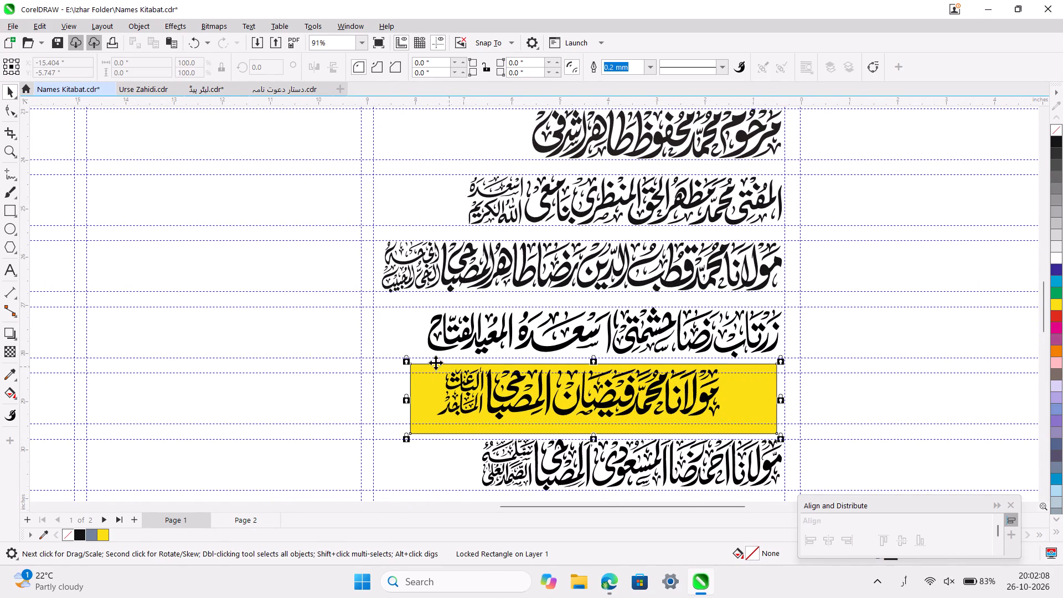
left_click_drag(434, 361, 758, 428)
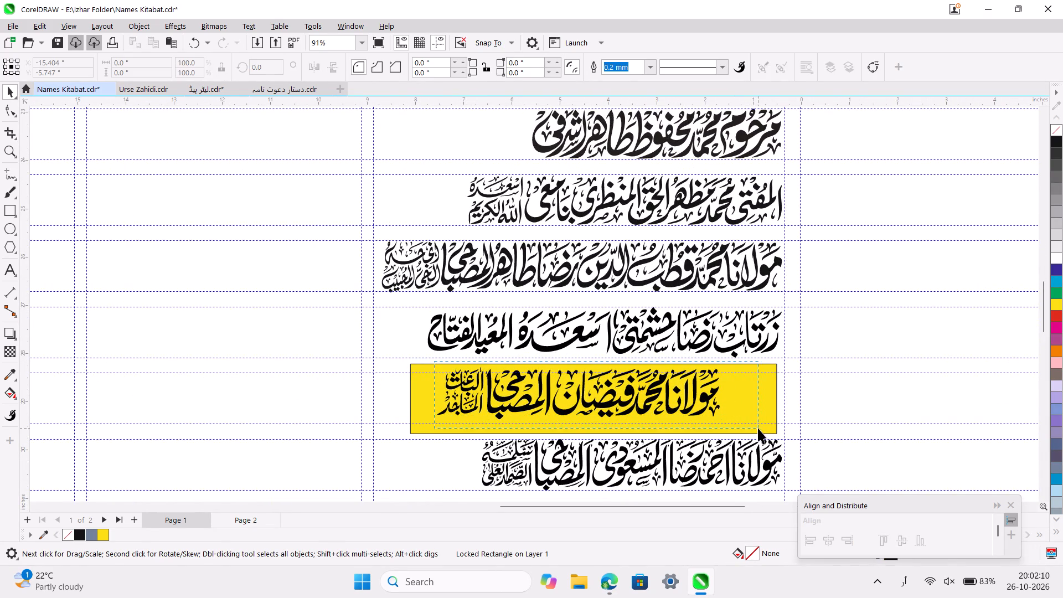
left_click_drag(758, 428, 757, 427)
key("ctrl+g")
Move the grouped calligraphy off the yellow rectangle to the empty line below the long name column, about X -31.96, Y -56.44 in.
scroll(757, 427, "down", 2, "ctrl")
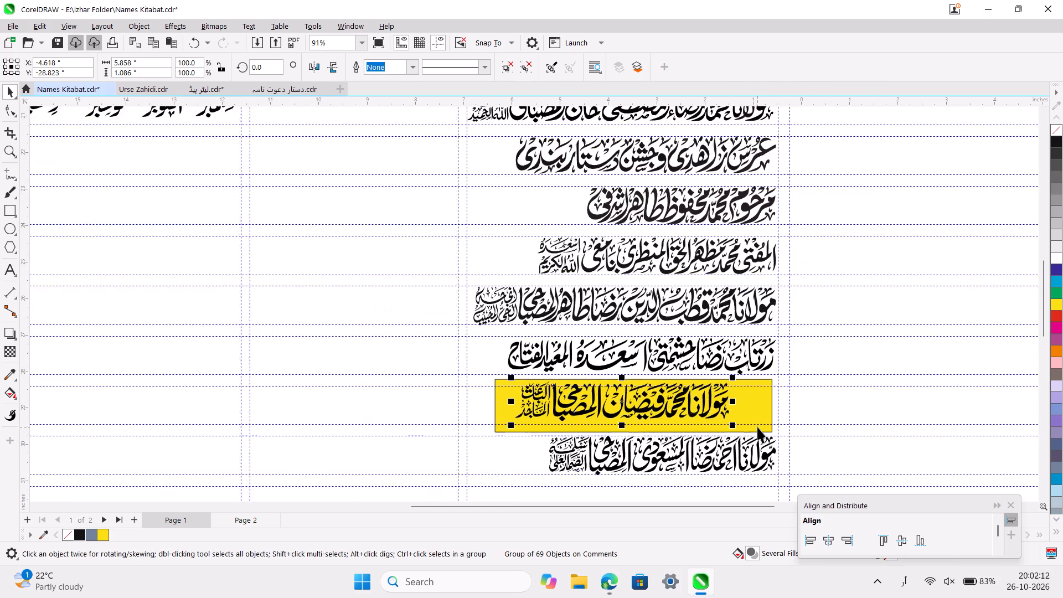
scroll(757, 427, "down", 10, "ctrl")
scroll(757, 427, "down", 2)
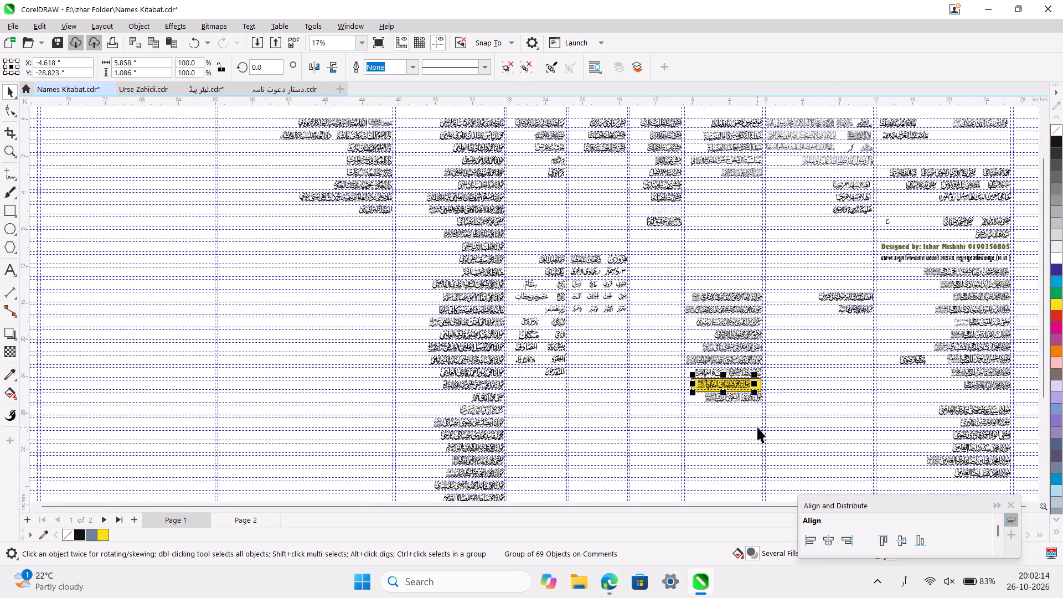
scroll(757, 427, "down", 4)
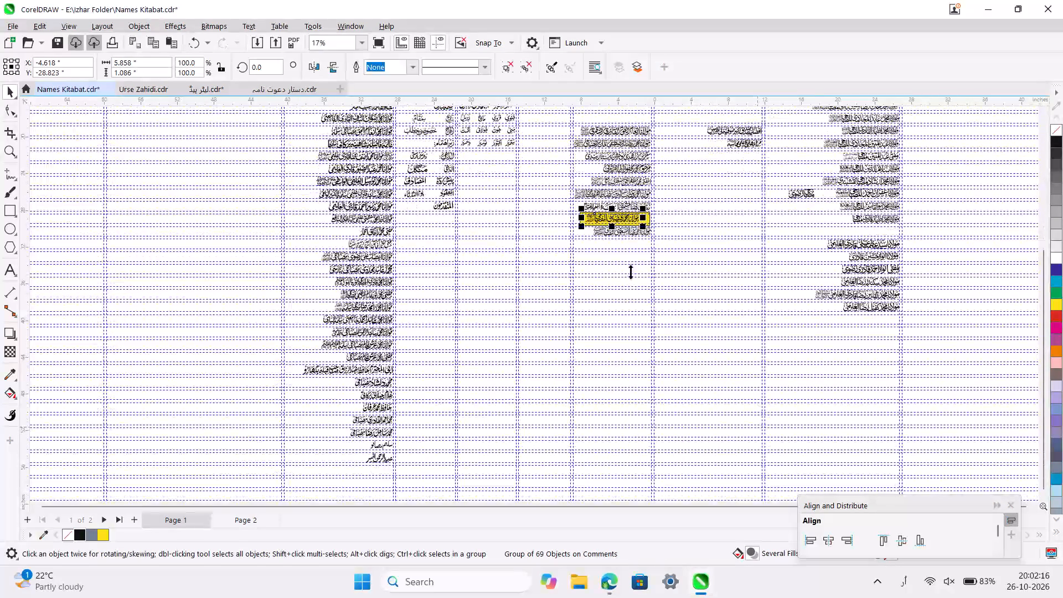
left_click_drag(618, 219, 372, 441)
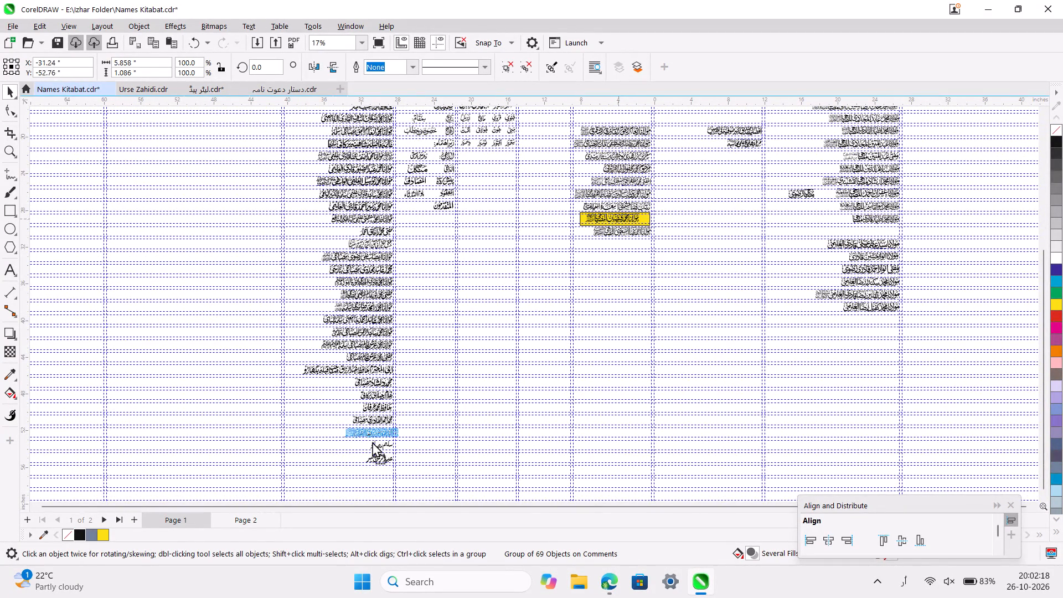
left_click_drag(372, 441, 368, 471)
Shift the new calligraphy line within its guideline row so its right edge aligns with the name above, and deselect.
scroll(368, 471, "up", 4, "ctrl")
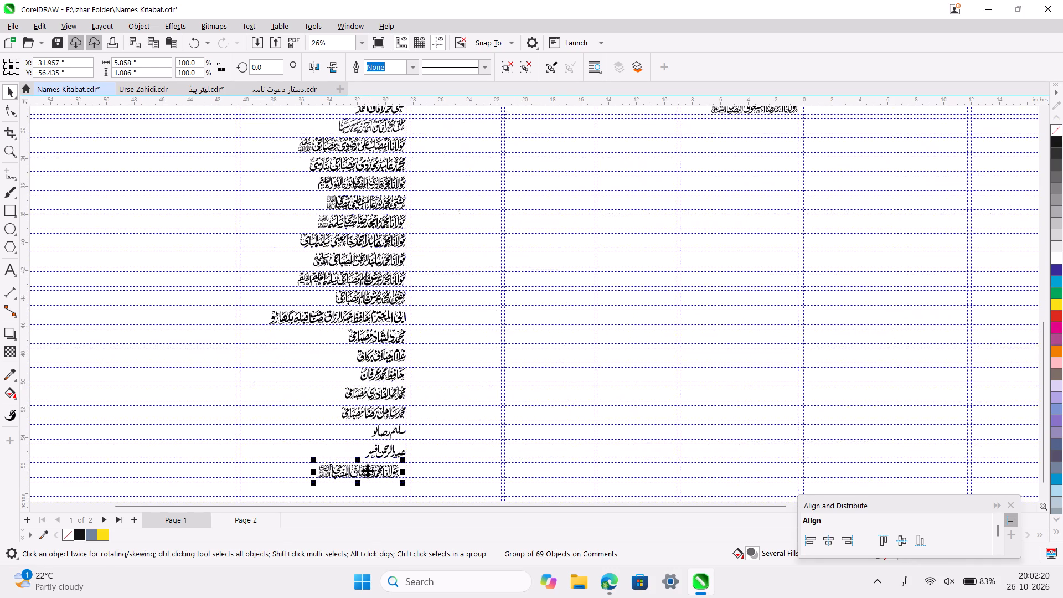
scroll(368, 471, "up", 8, "ctrl")
scroll(368, 471, "down", 2)
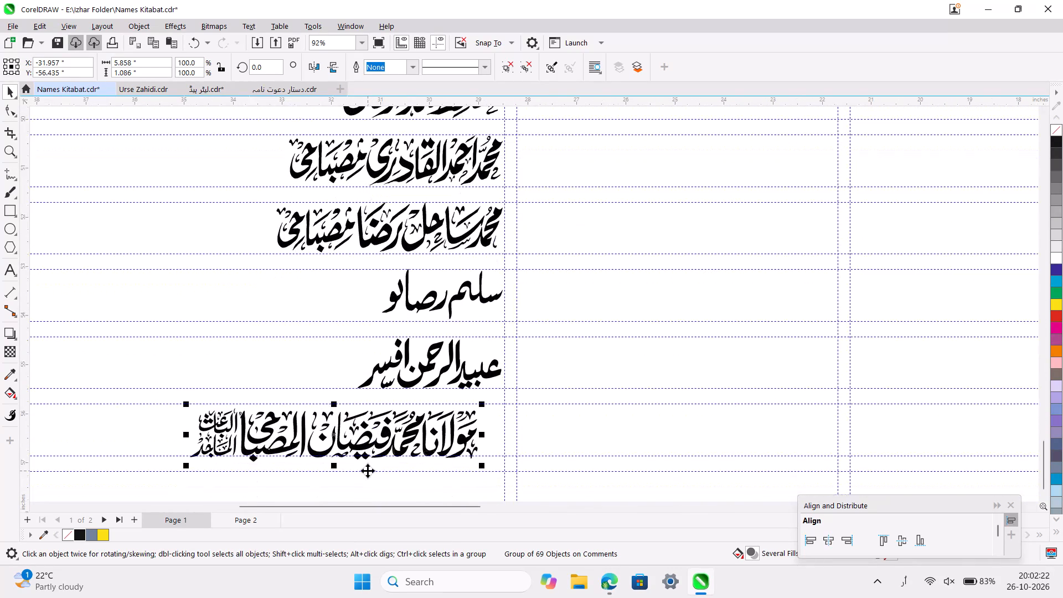
scroll(368, 471, "up", 5, "ctrl")
scroll(368, 471, "down", 2)
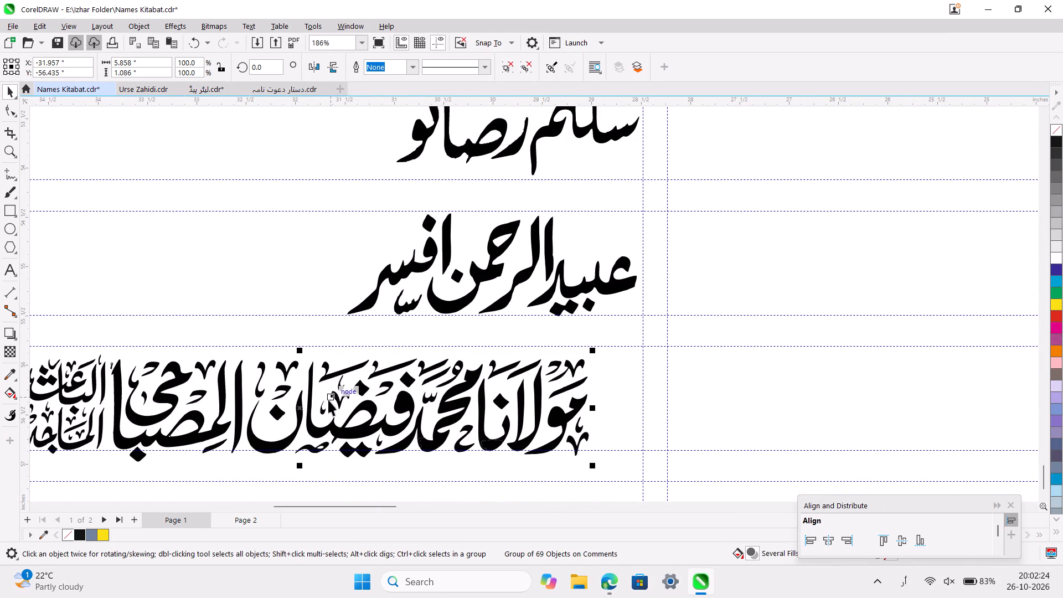
left_click_drag(301, 408, 332, 406)
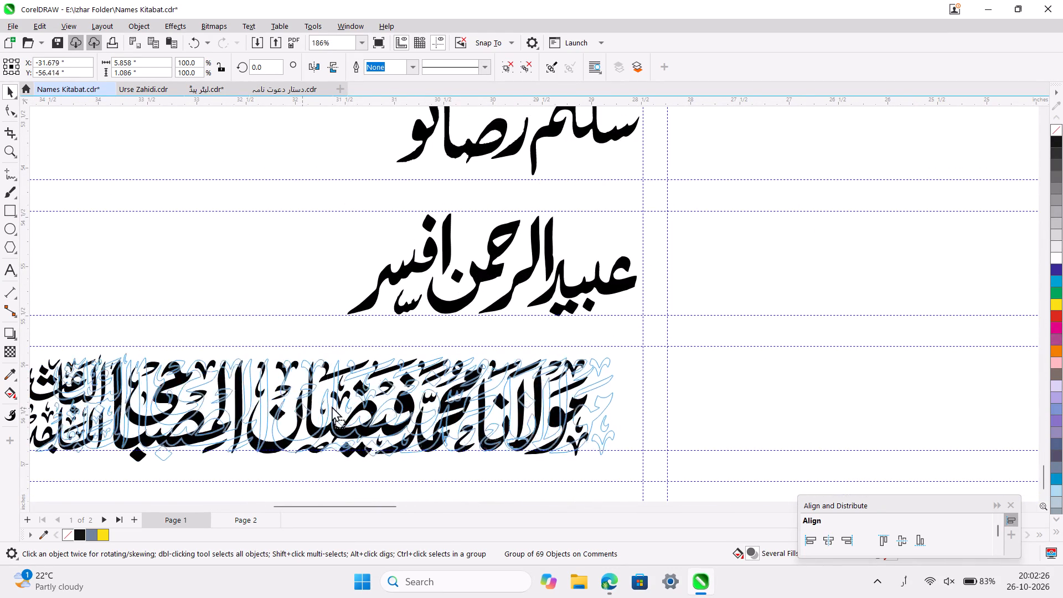
left_click_drag(332, 406, 359, 400)
left_click_drag(359, 400, 346, 395)
left_click(609, 287, "shift")
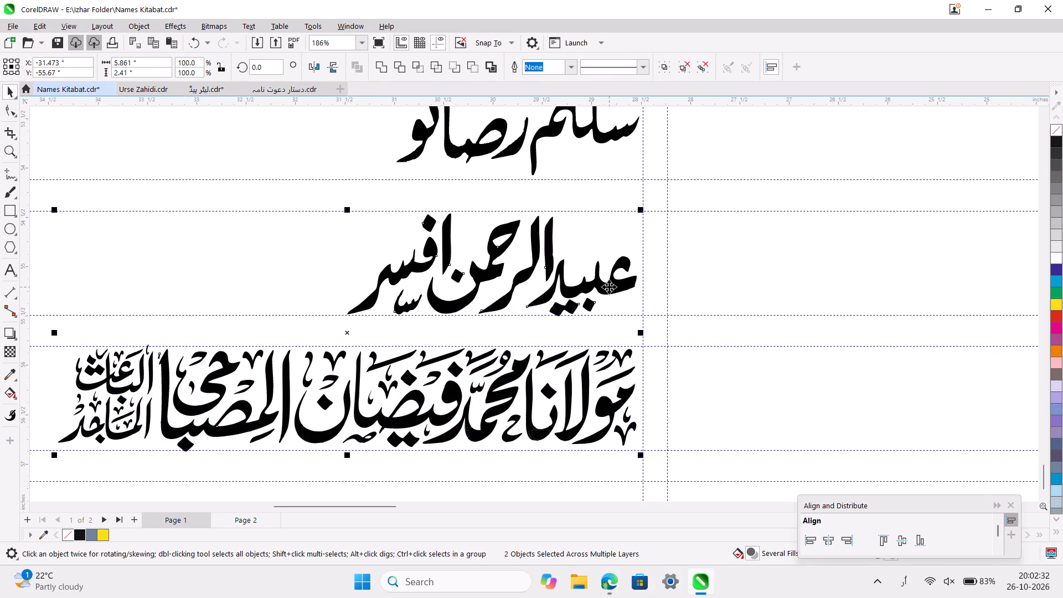
left_click(776, 274)
Save the Names Kitabat document.
scroll(776, 274, "down", 4, "ctrl")
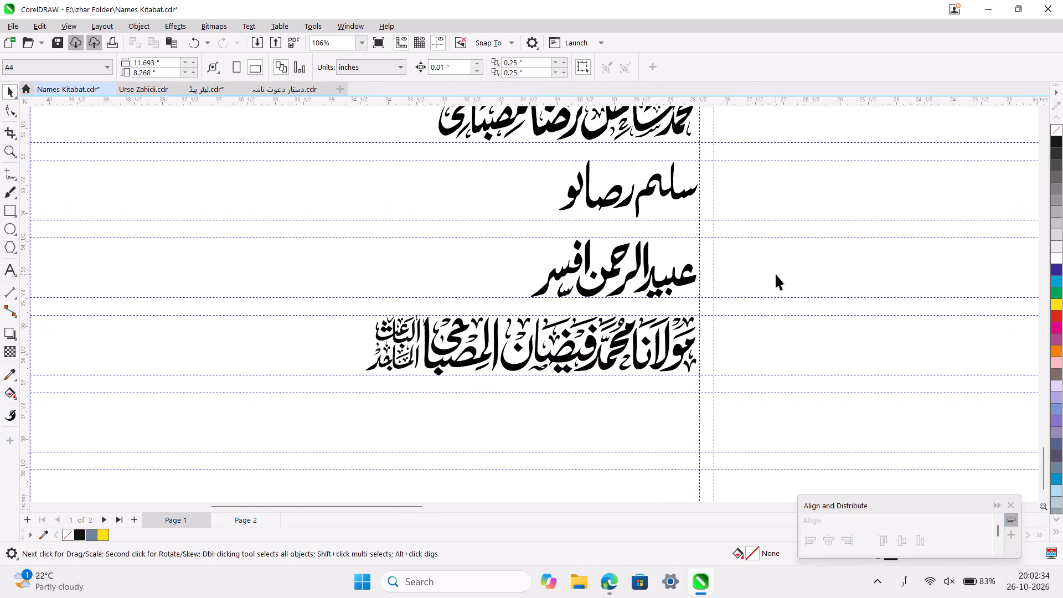
key("ctrl+s")
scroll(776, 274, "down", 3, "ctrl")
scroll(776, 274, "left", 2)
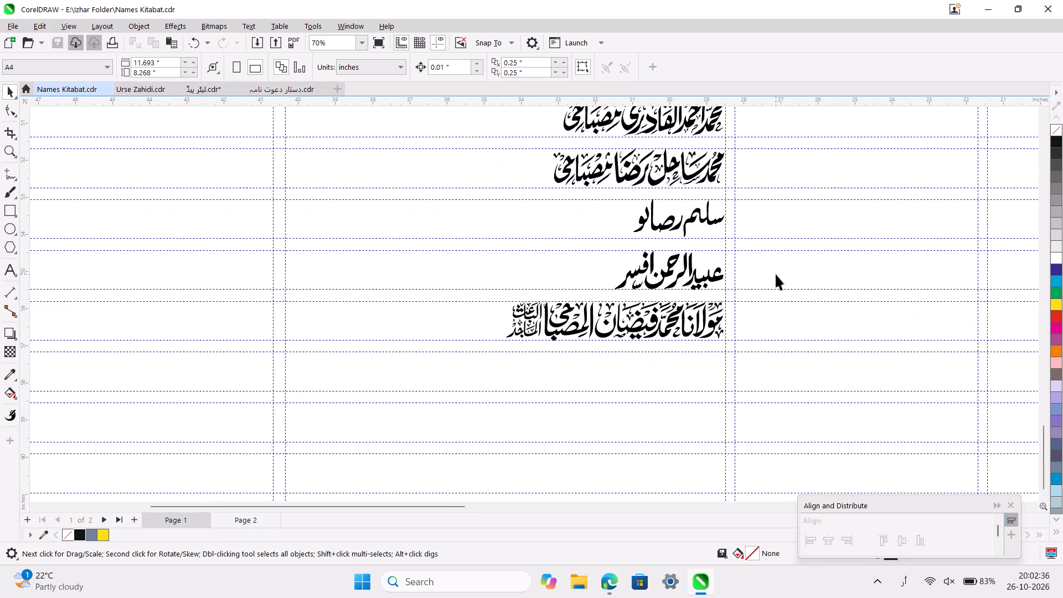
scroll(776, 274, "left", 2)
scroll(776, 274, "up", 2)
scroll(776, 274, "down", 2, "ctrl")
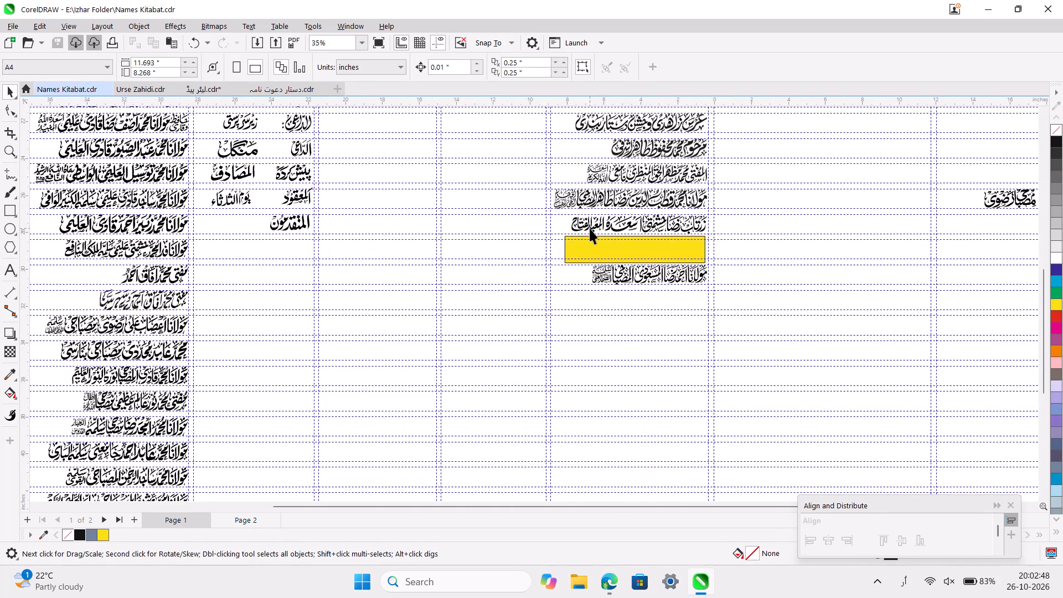
scroll(590, 228, "down", 1)
key("ctrl+i")
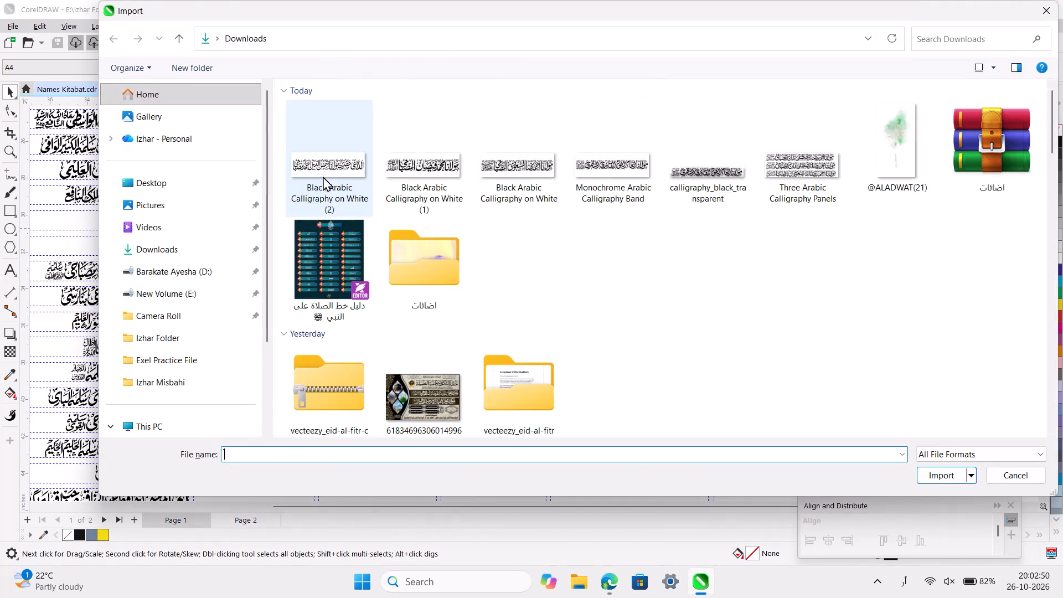
double_click(337, 164)
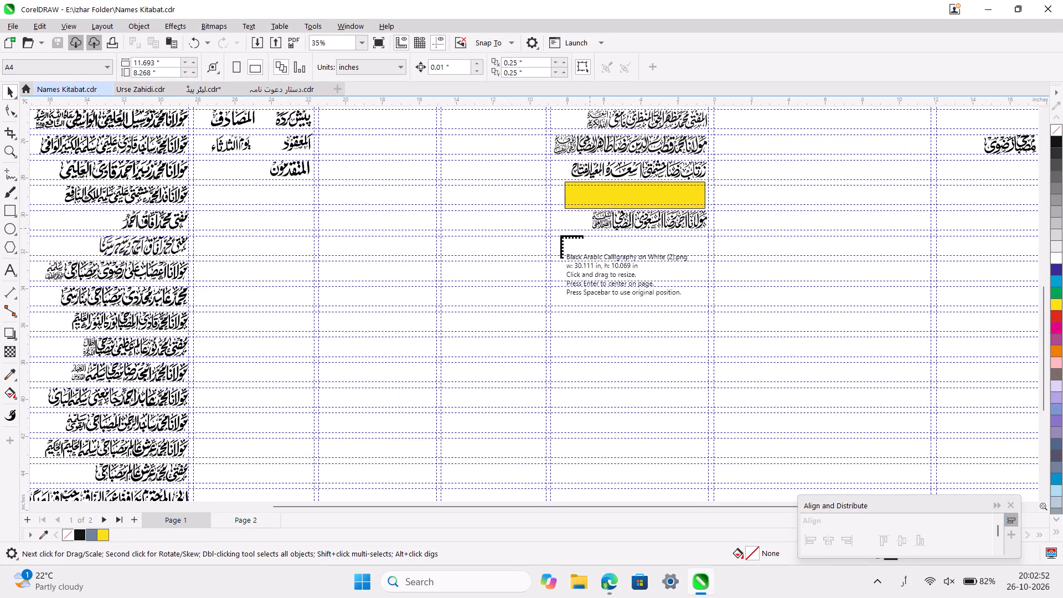
left_click_drag(563, 180, 700, 205)
Start a High Quality Image outline trace of the imported calligraphy bitmap.
scroll(700, 205, "up", 1, "ctrl")
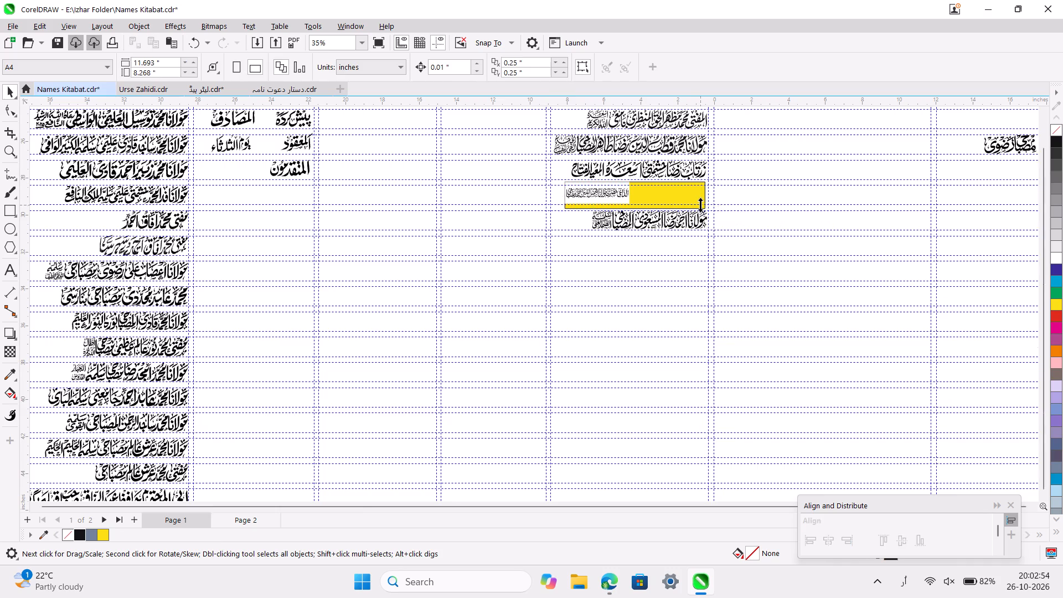
scroll(700, 205, "up", 1, "ctrl")
scroll(700, 205, "up", 4)
left_click(540, 329)
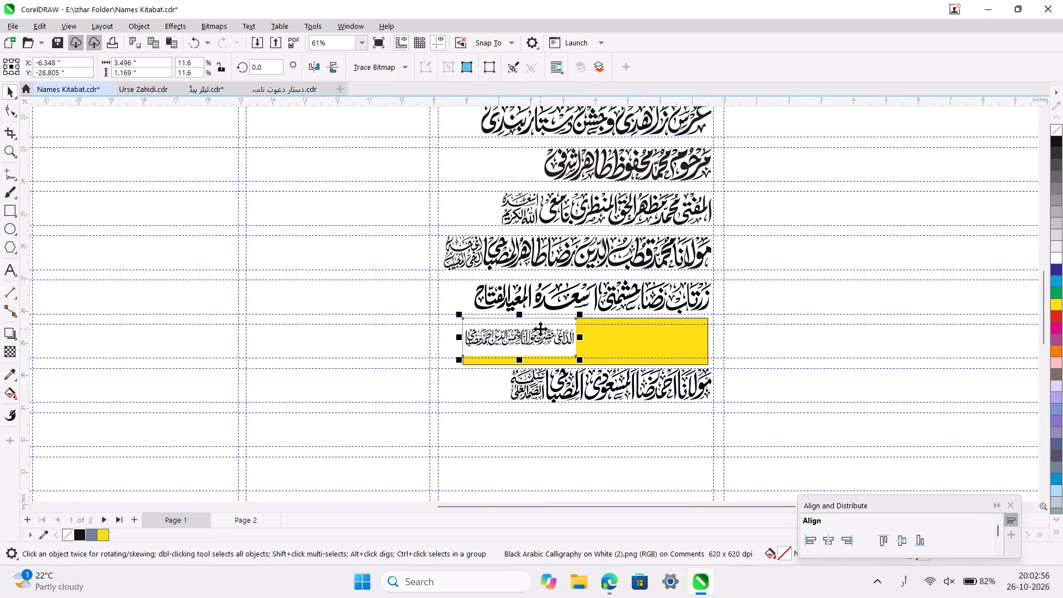
scroll(540, 329, "up", 6, "ctrl")
left_click(391, 53)
left_click(399, 65)
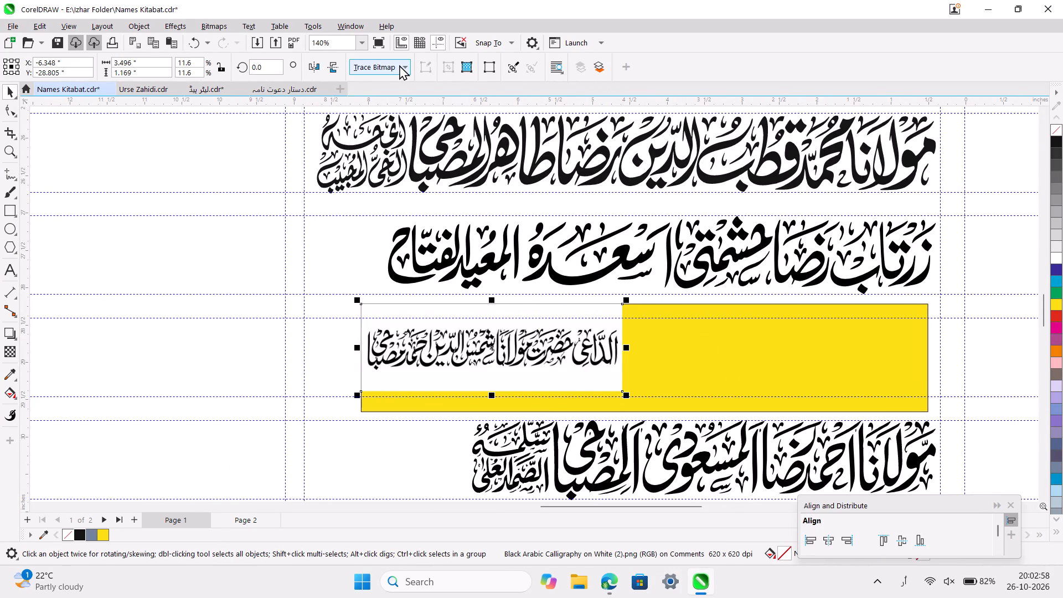
left_click(424, 110)
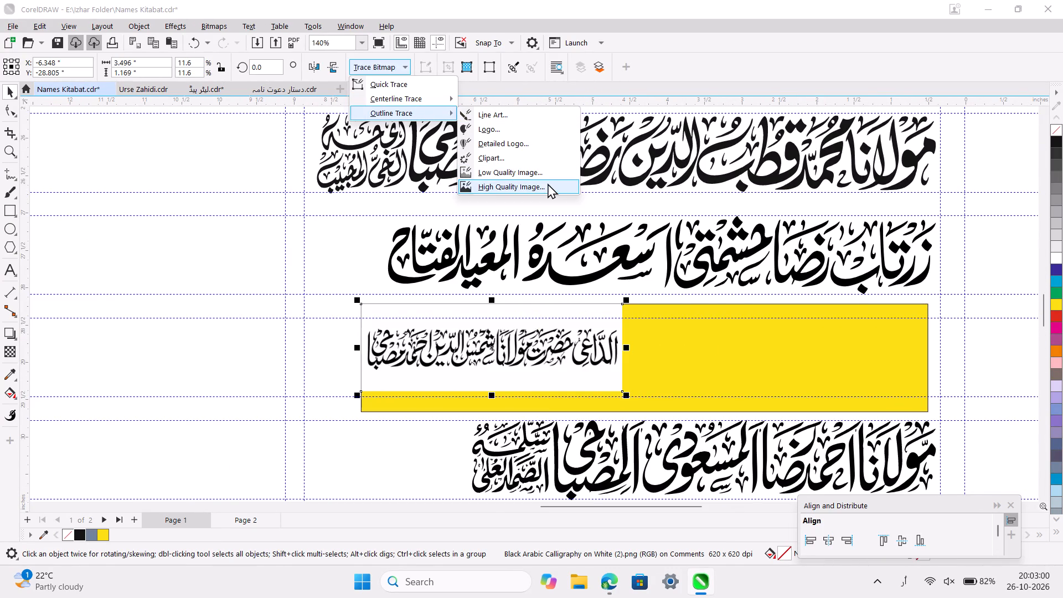
left_click(549, 185)
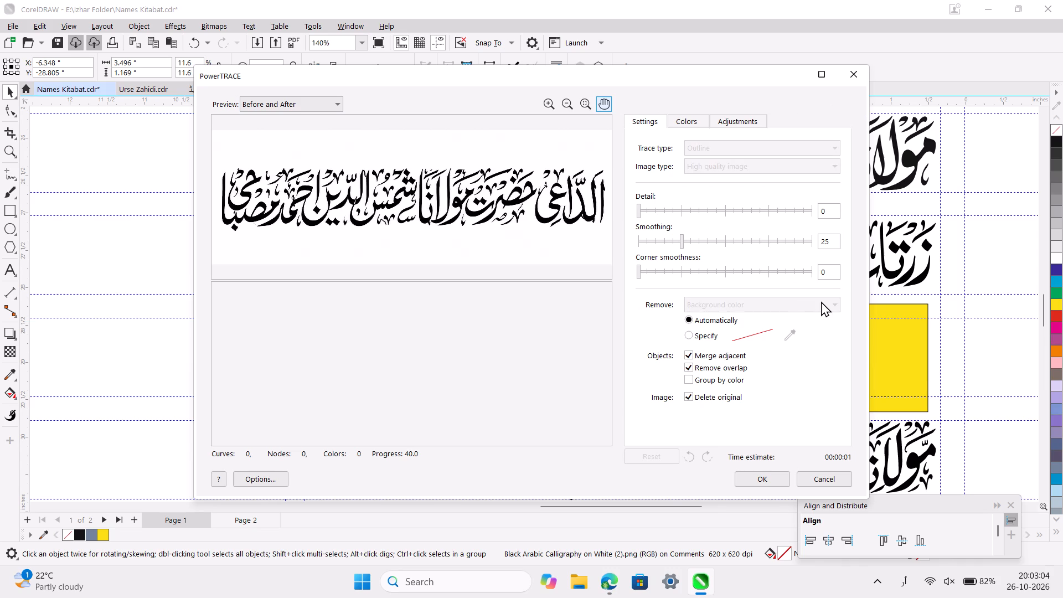
Set the trace to remove a specified color from the entire image and sample the white background.
left_click(786, 304)
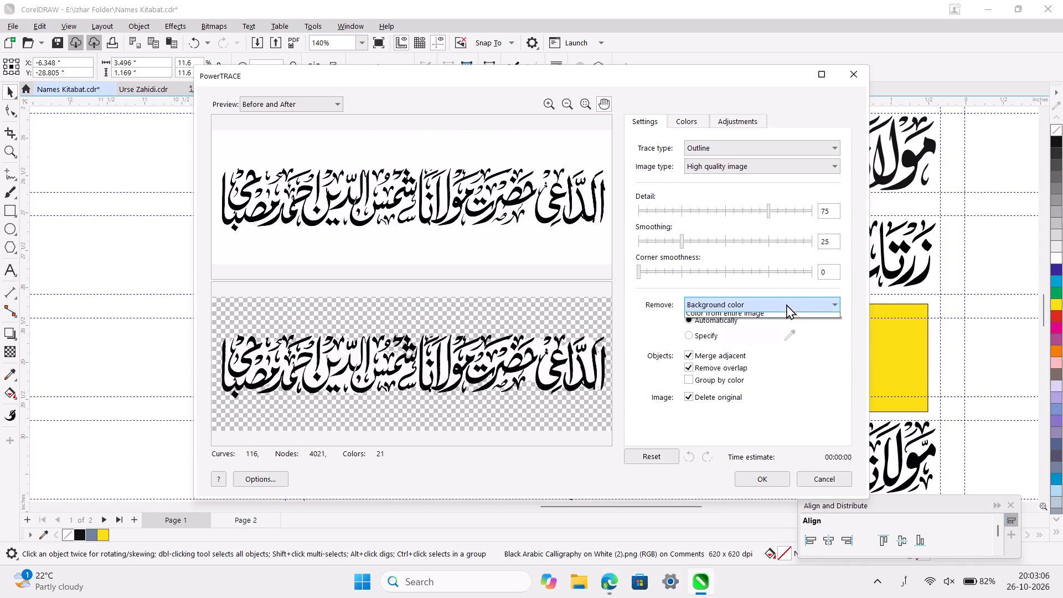
left_click(747, 338)
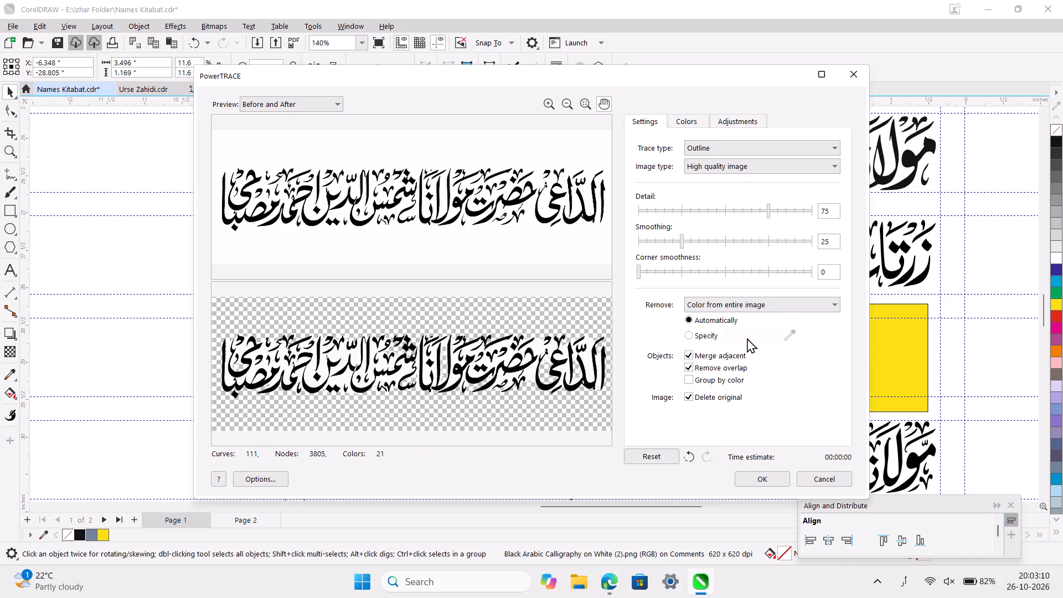
left_click(688, 336)
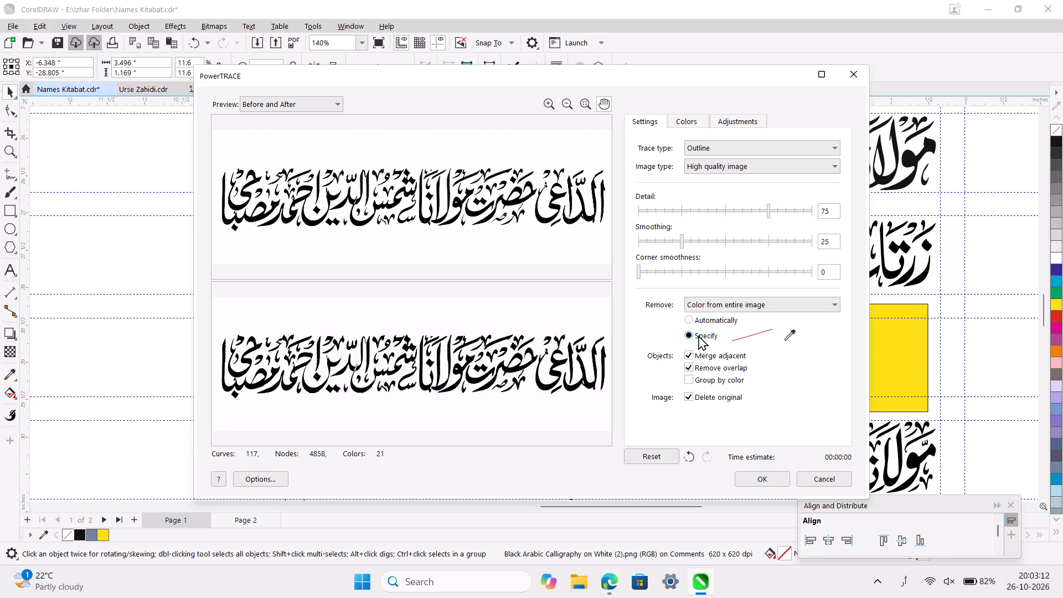
left_click(789, 331)
left_click(532, 304)
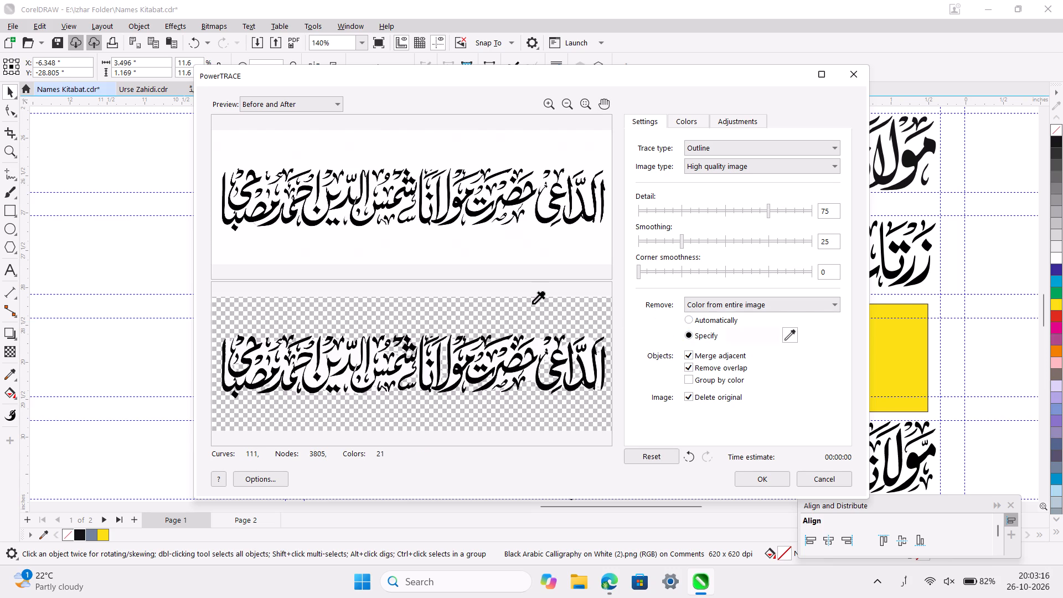
Sample the leftover off-white areas between the letters for removal as well, and accept the trace.
scroll(532, 304, "up", 4, "ctrl")
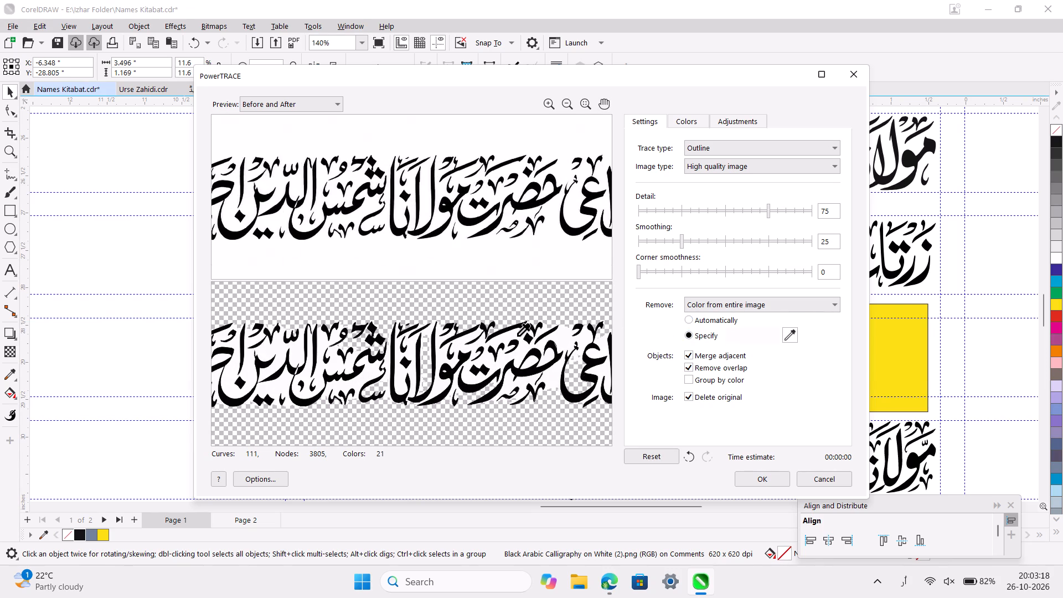
left_click(517, 336, "shift")
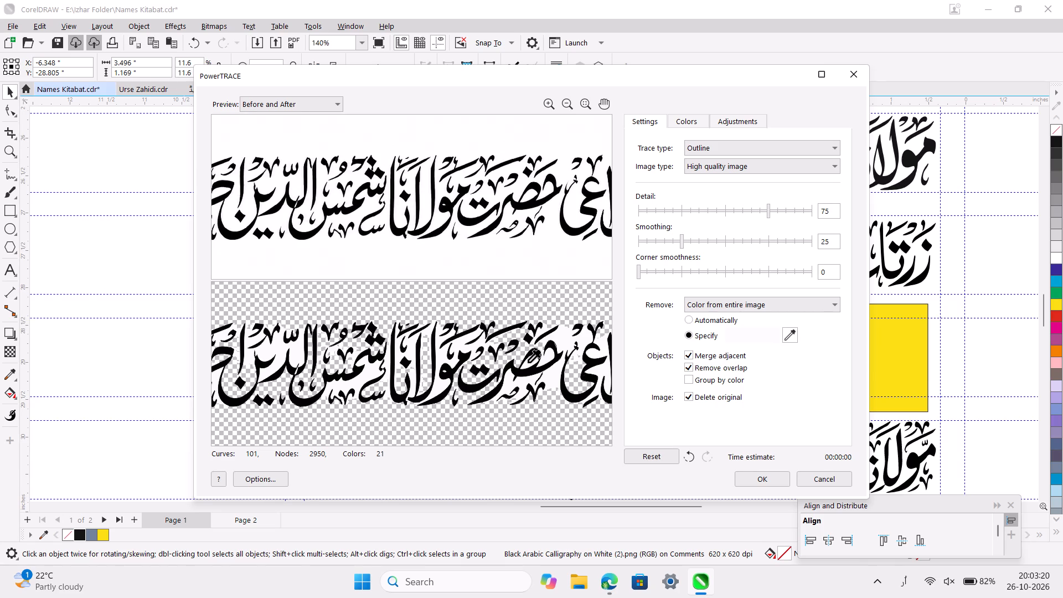
left_click(528, 363, "shift")
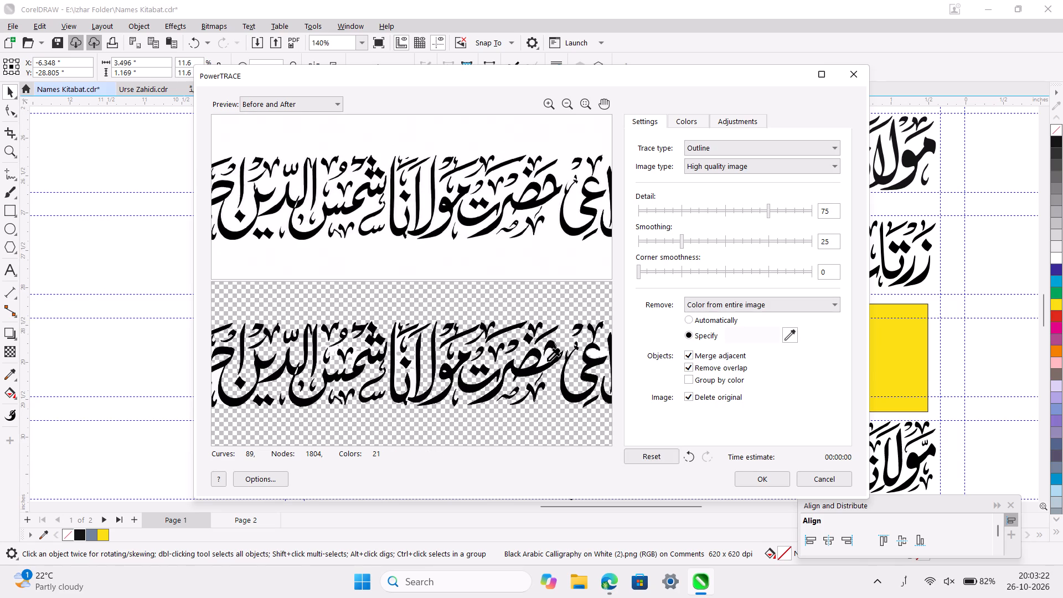
left_click(548, 360, "shift")
left_click(598, 352, "shift")
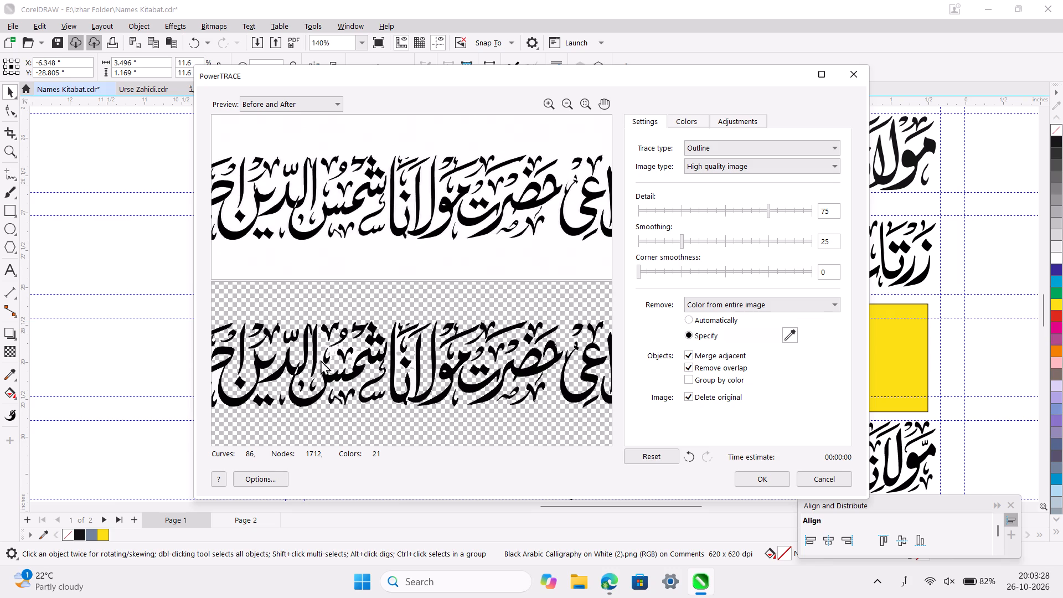
left_click(214, 379, "shift")
scroll(214, 379, "down", 7, "ctrl")
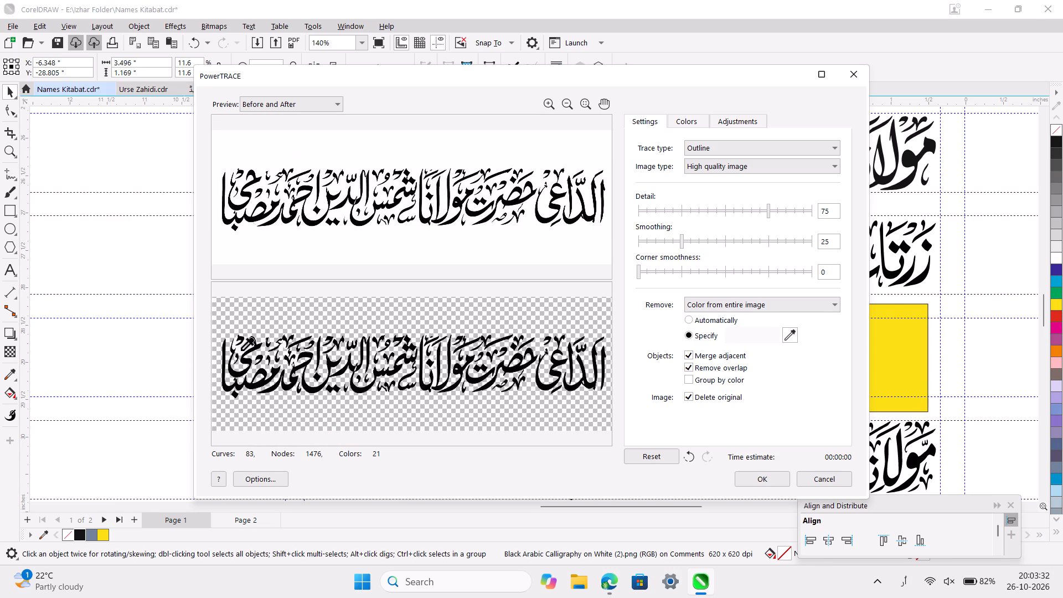
left_click(241, 350, "shift")
left_click(762, 476)
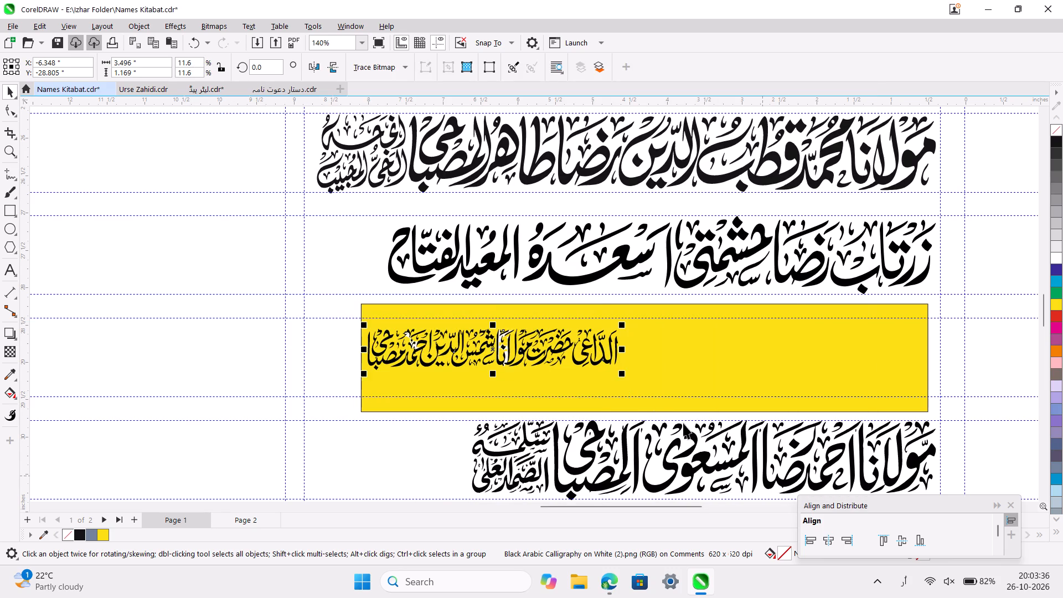
Enlarge the traced calligraphy proportionally to about 5.96 in wide on the yellow rectangle and ungroup it.
left_click_drag(625, 377, 855, 409)
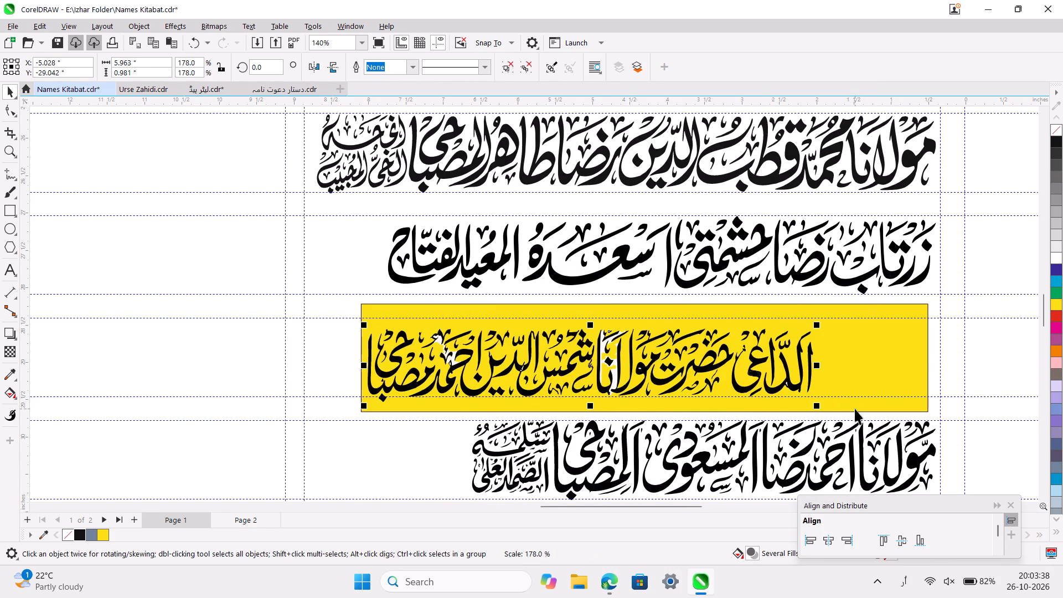
scroll(855, 409, "up", 2, "ctrl")
key("ctrl+u")
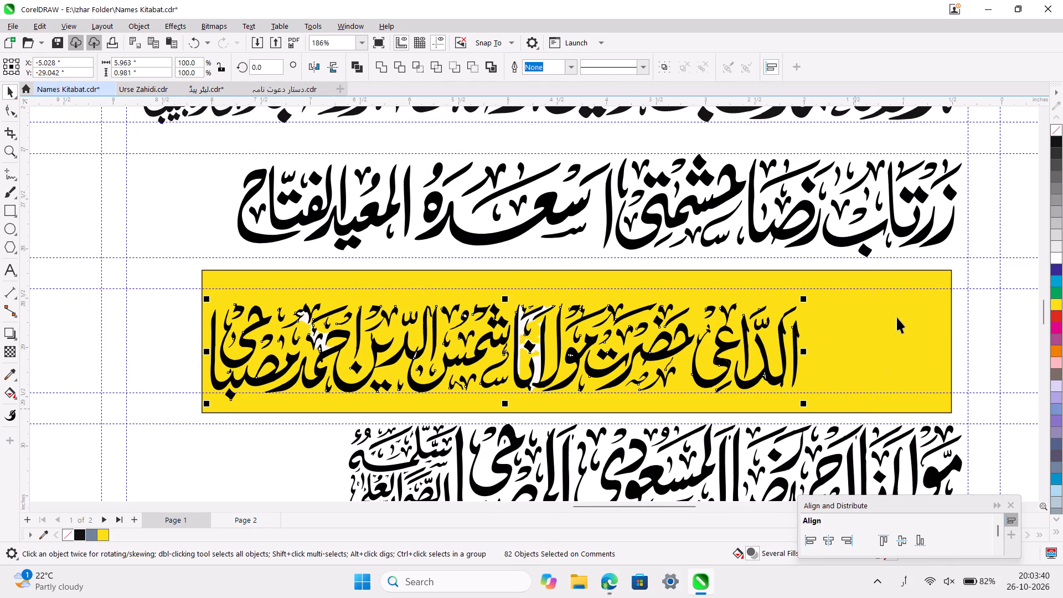
left_click(897, 315)
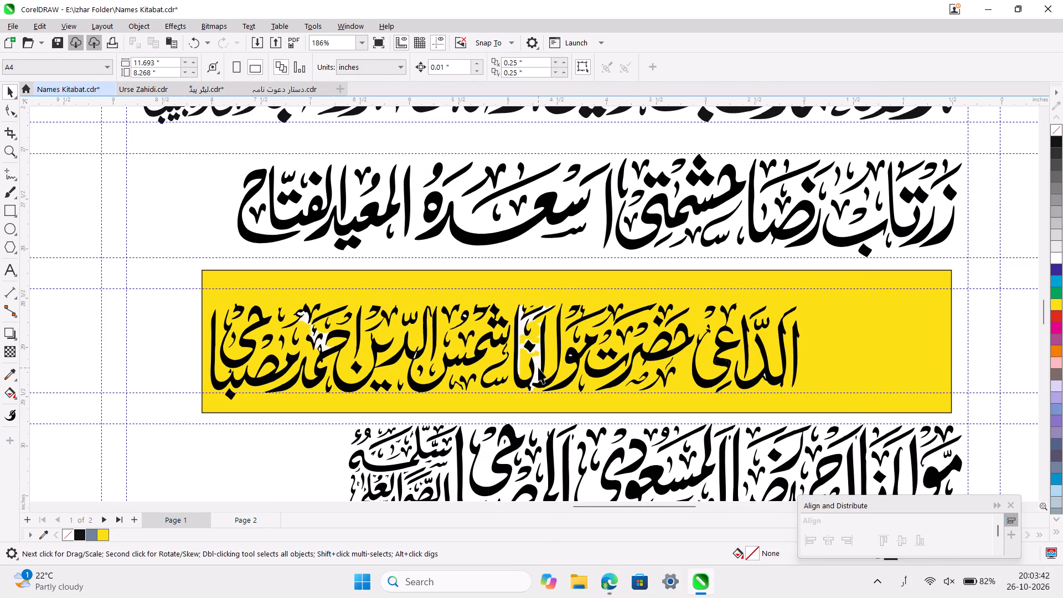
Delete the large white fragments left inside مولانا and around احمد in the traced line.
left_click(538, 368)
key("Delete")
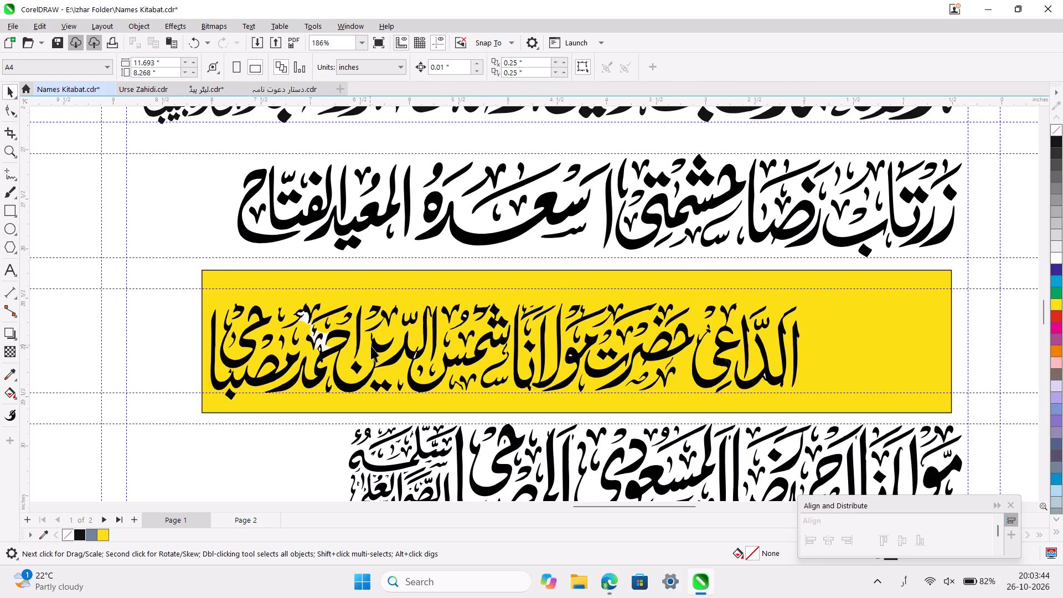
left_click(323, 344)
key("Delete")
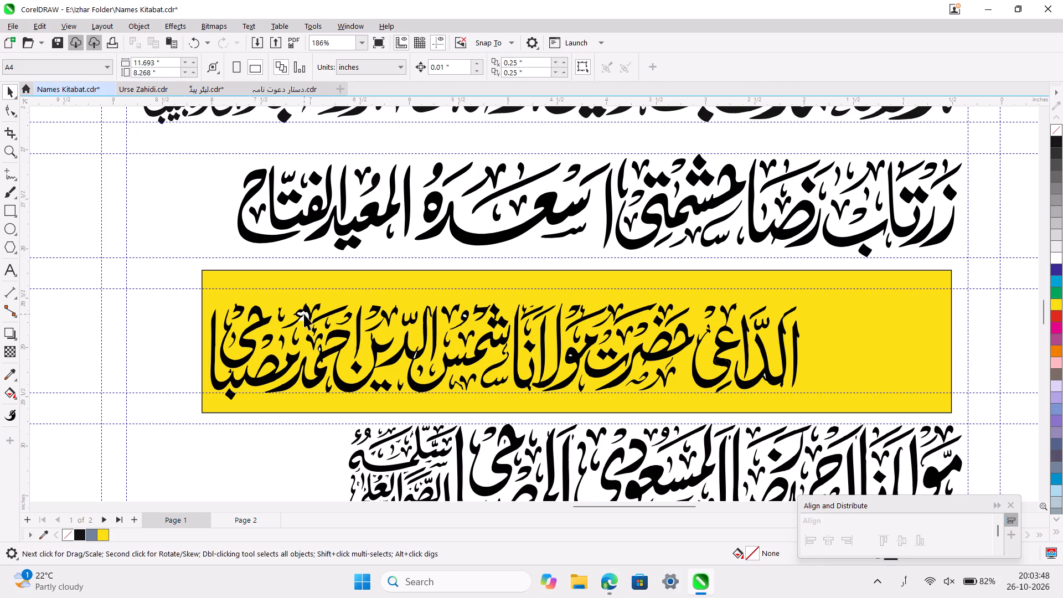
left_click(305, 322)
key("Delete")
Delete the small white specks left inside the letter loops and gaps along the traced line.
scroll(334, 349, "up", 3, "ctrl")
scroll(552, 348, "up", 2, "ctrl")
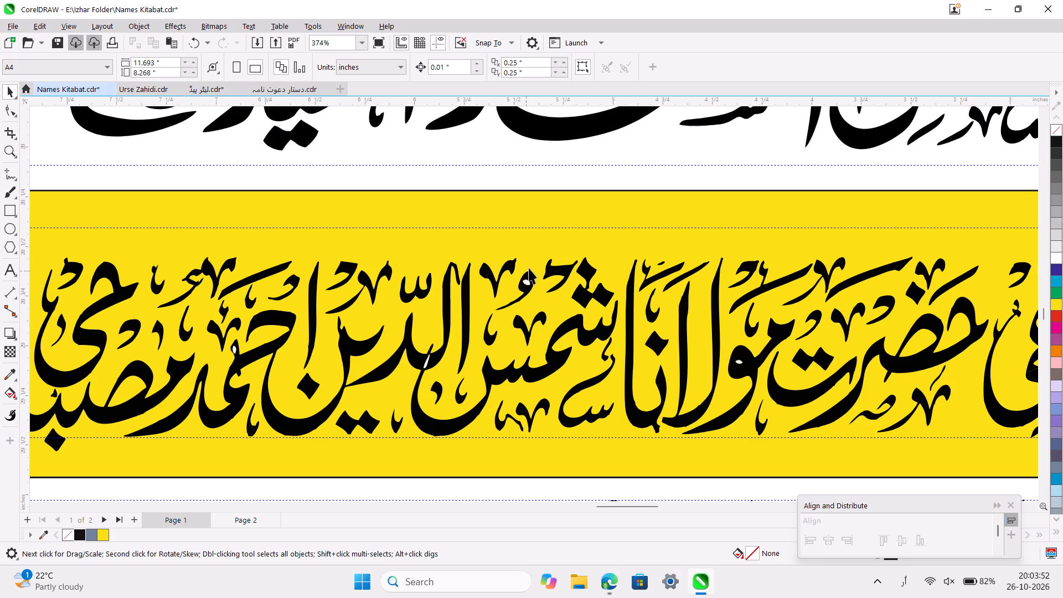
left_click(526, 283)
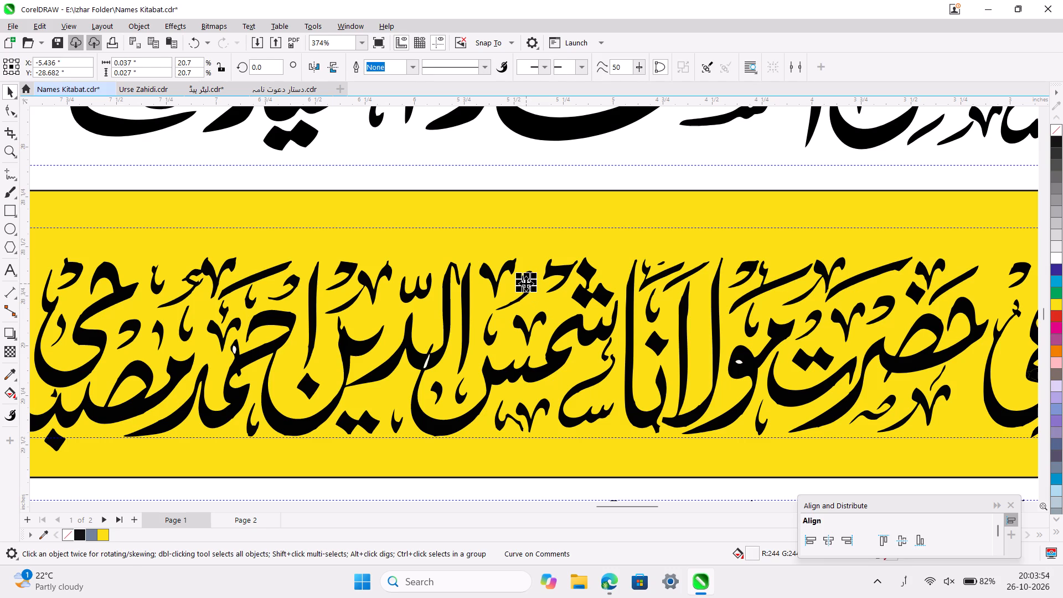
key("Delete")
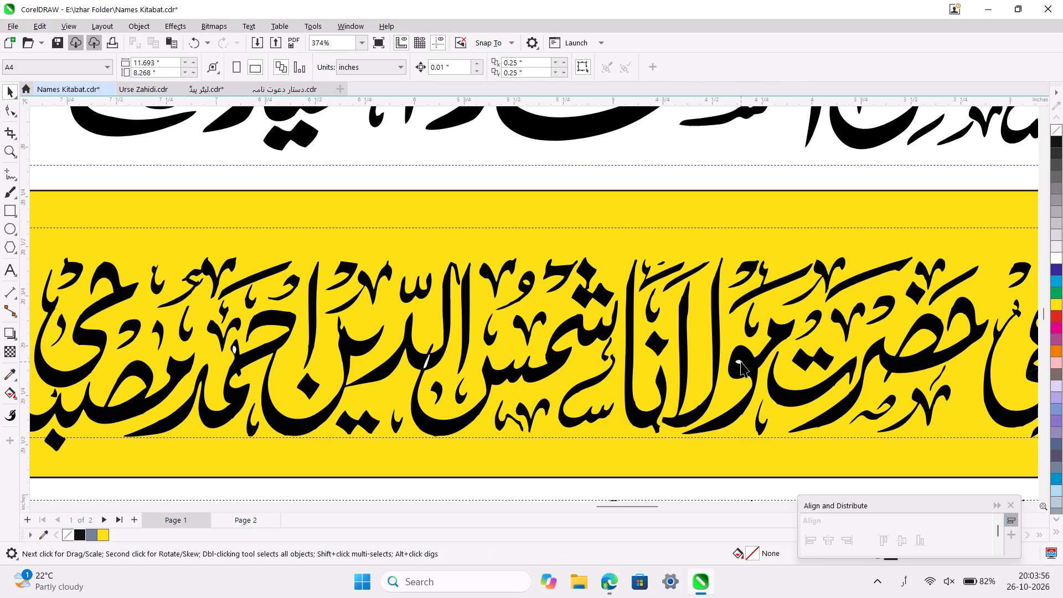
left_click(741, 362)
key("Delete")
left_click(427, 364)
key("Delete")
left_click(233, 347)
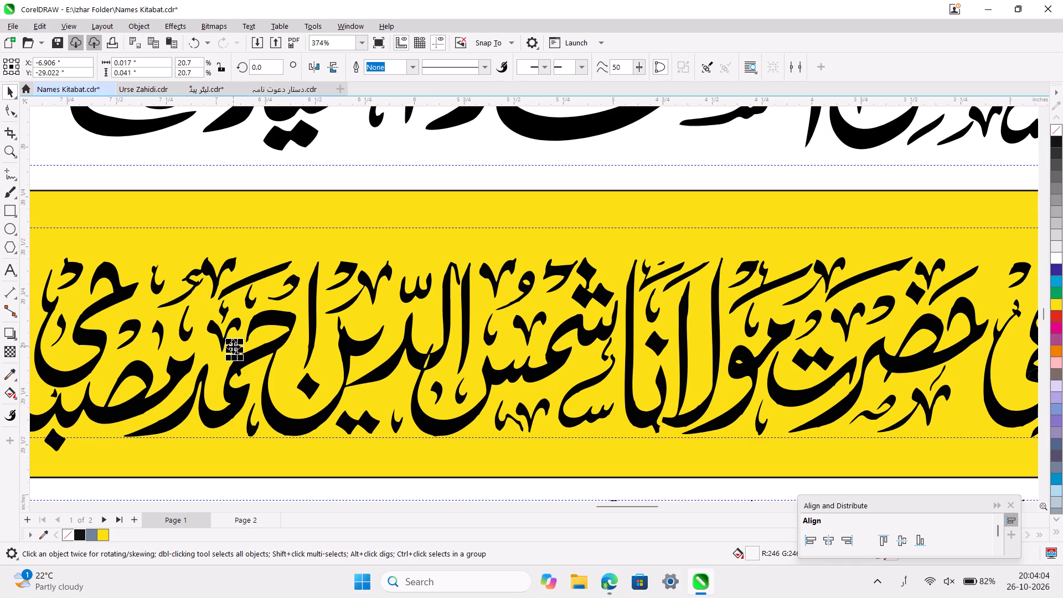
key("Delete")
scroll(285, 383, "down", 5, "ctrl")
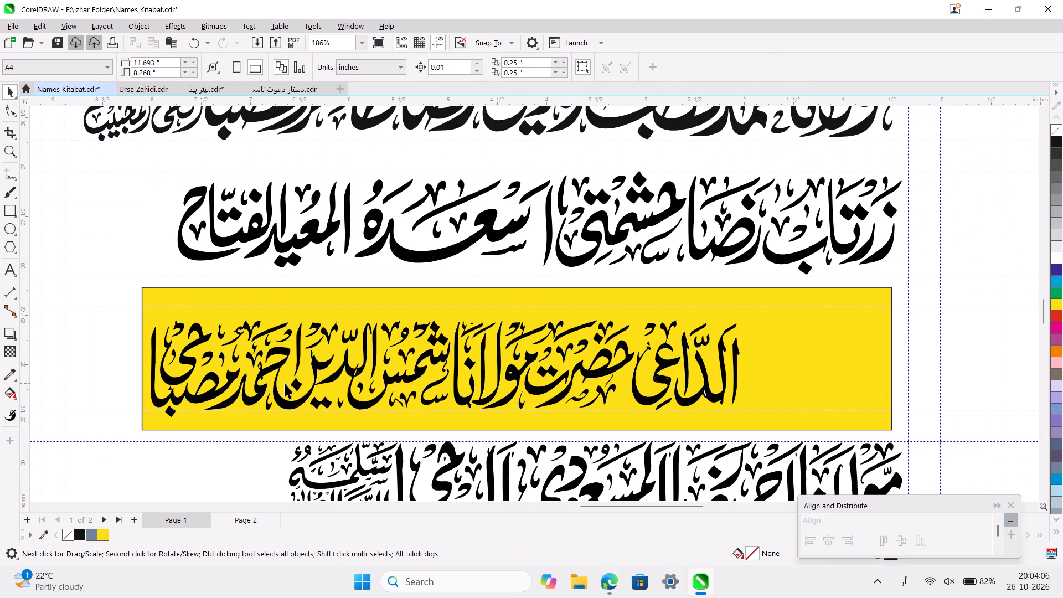
left_click(704, 393)
key("Delete")
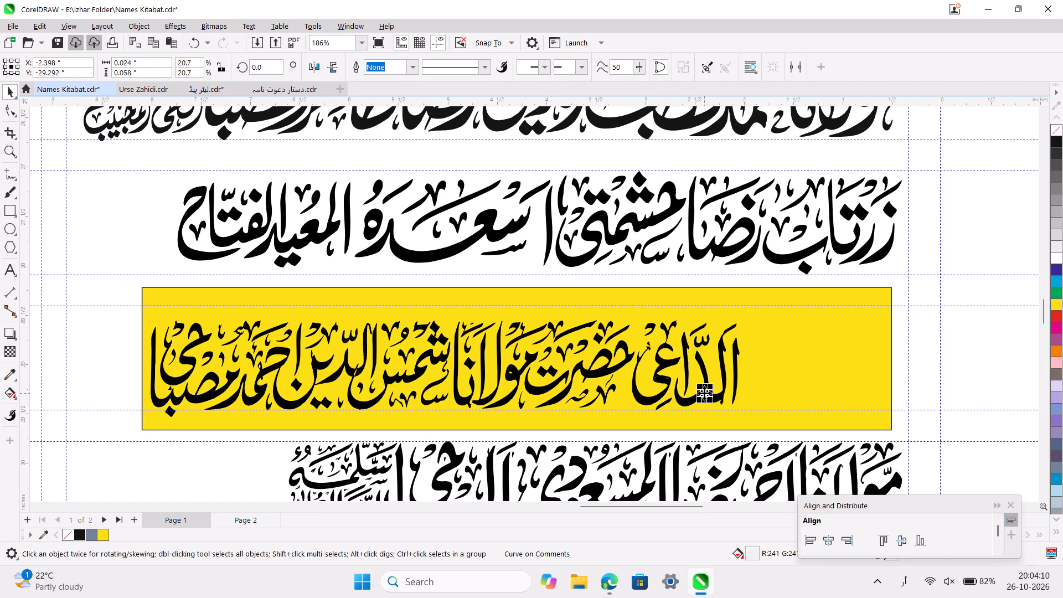
Select all the pieces of the cleaned calligraphy line on the yellow rectangle and group them.
scroll(713, 408, "down", 3, "ctrl")
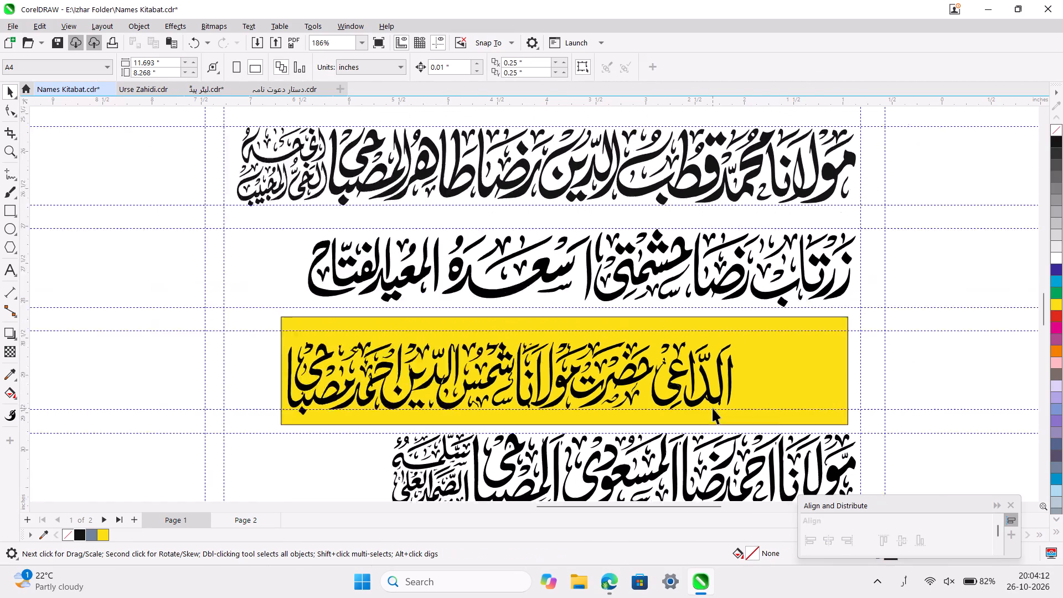
scroll(713, 408, "down", 1, "ctrl")
left_click_drag(377, 339, 567, 421)
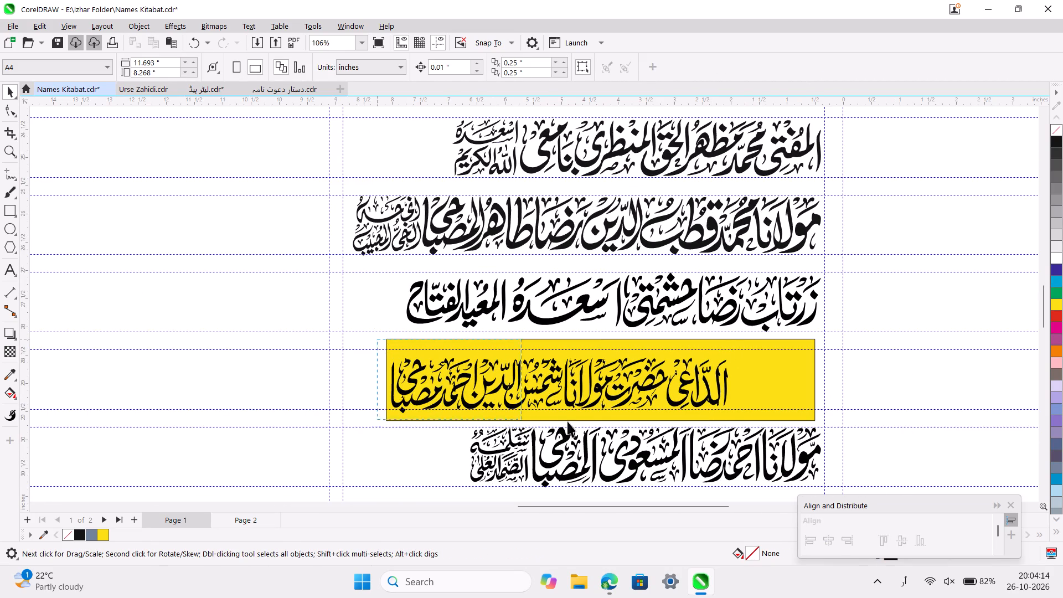
left_click_drag(567, 421, 760, 418)
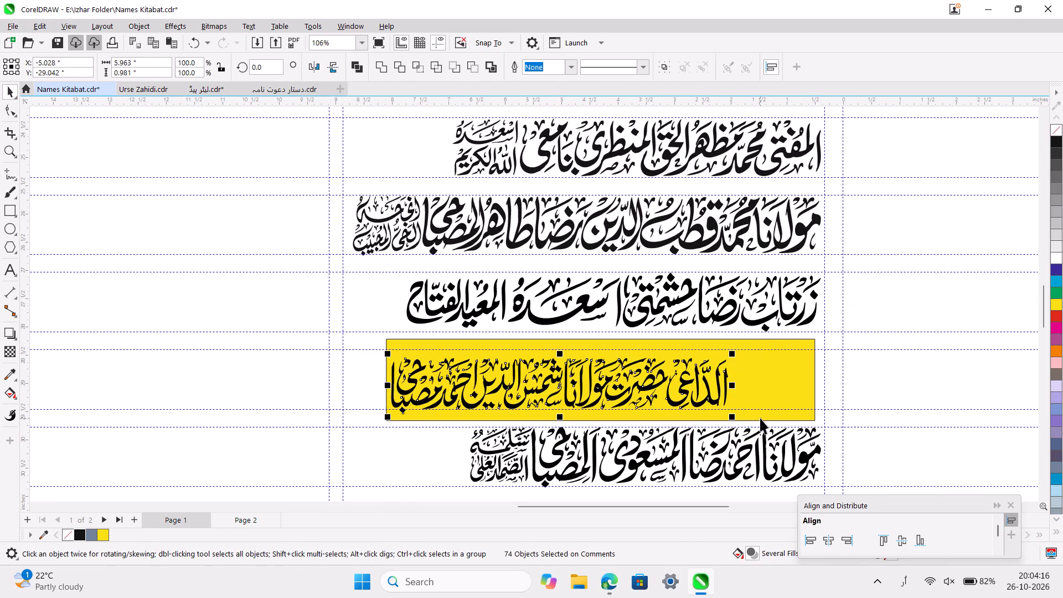
key("ctrl+g")
Move the grouped الداعی line off the yellow rectangle to below the last name line, near the same right margin guideline.
scroll(760, 418, "down", 3, "ctrl")
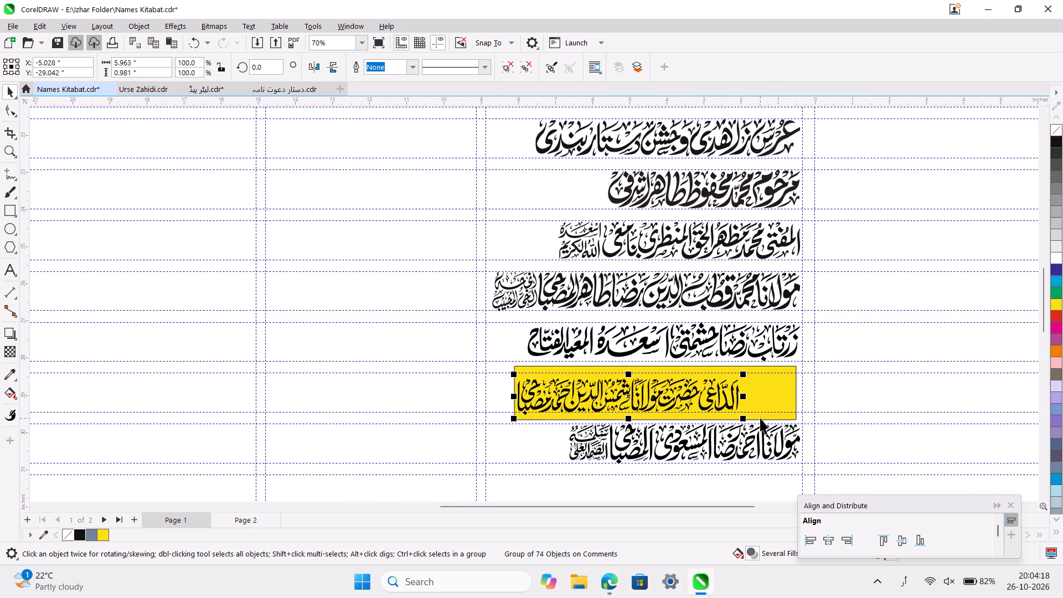
scroll(708, 365, "down", 1)
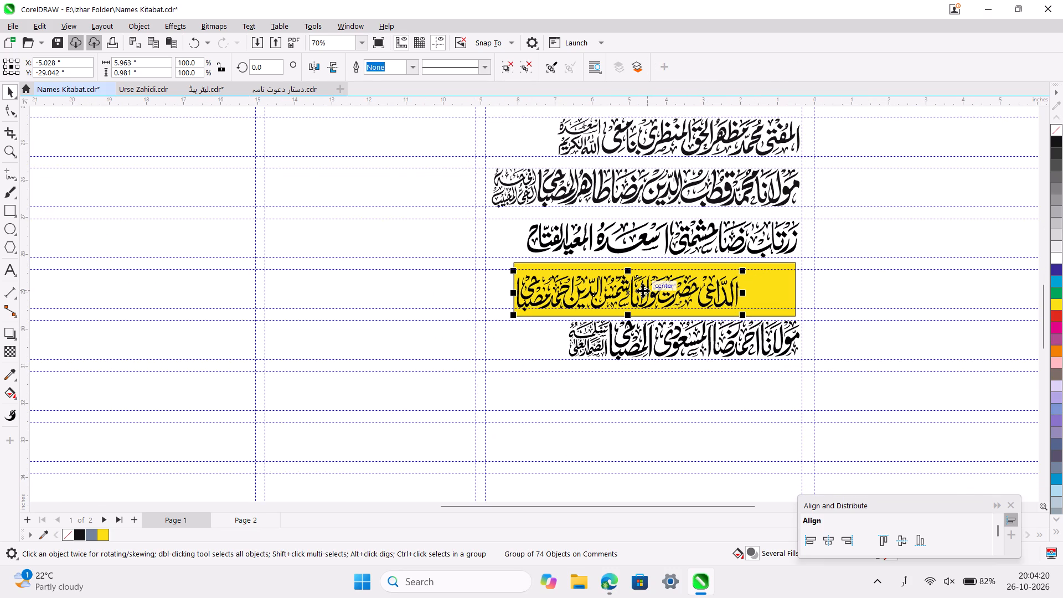
left_click_drag(643, 291, 702, 380)
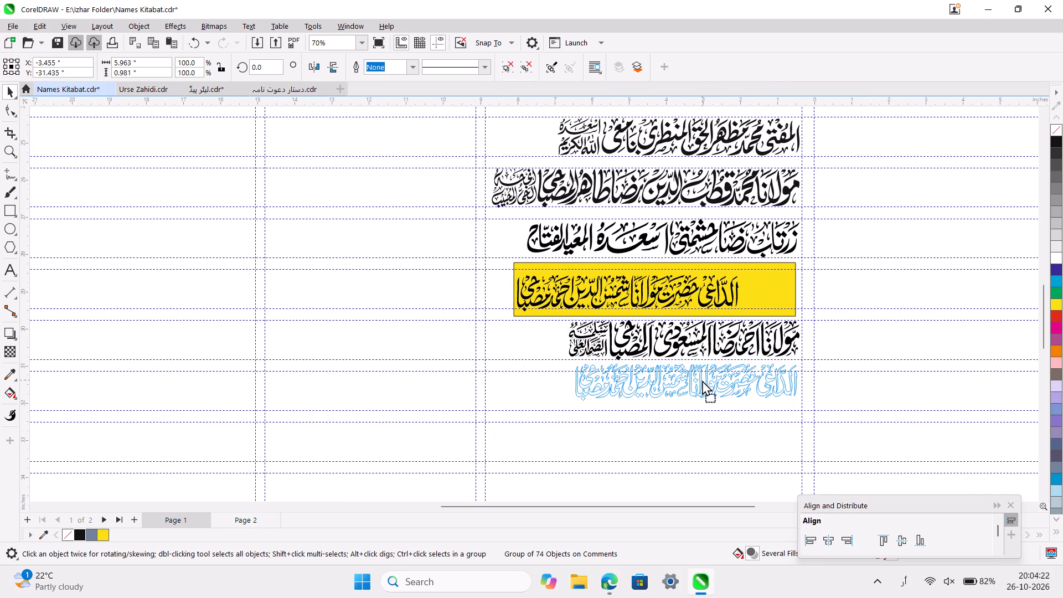
left_click_drag(702, 380, 704, 382)
scroll(704, 382, "up", 2, "ctrl")
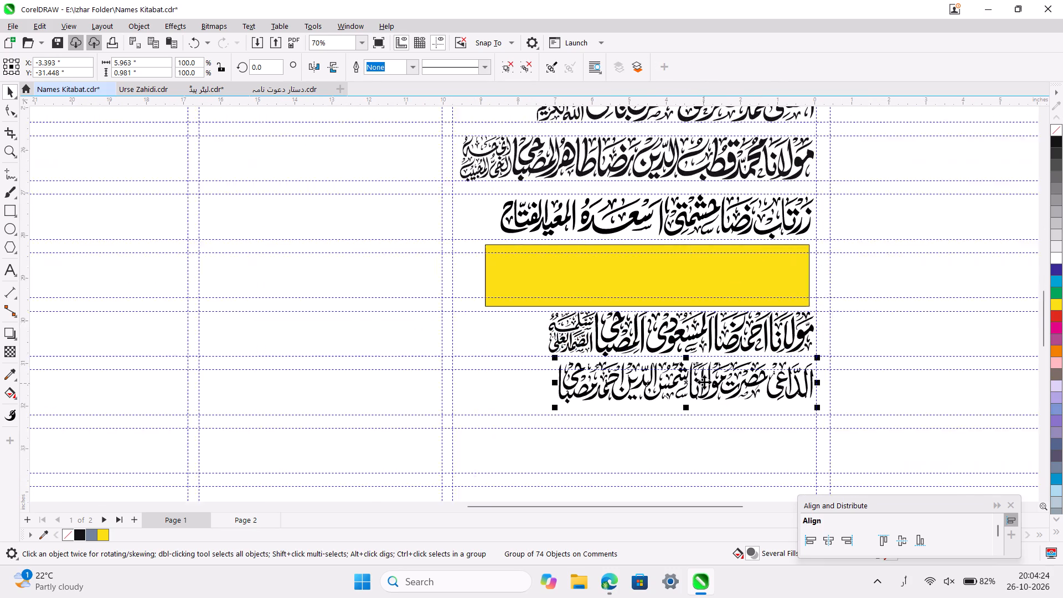
Move the grouped الداعی line down between the next pair of horizontal guidelines and align its right edge with the line above.
scroll(704, 382, "up", 2, "ctrl")
scroll(704, 382, "down", 1)
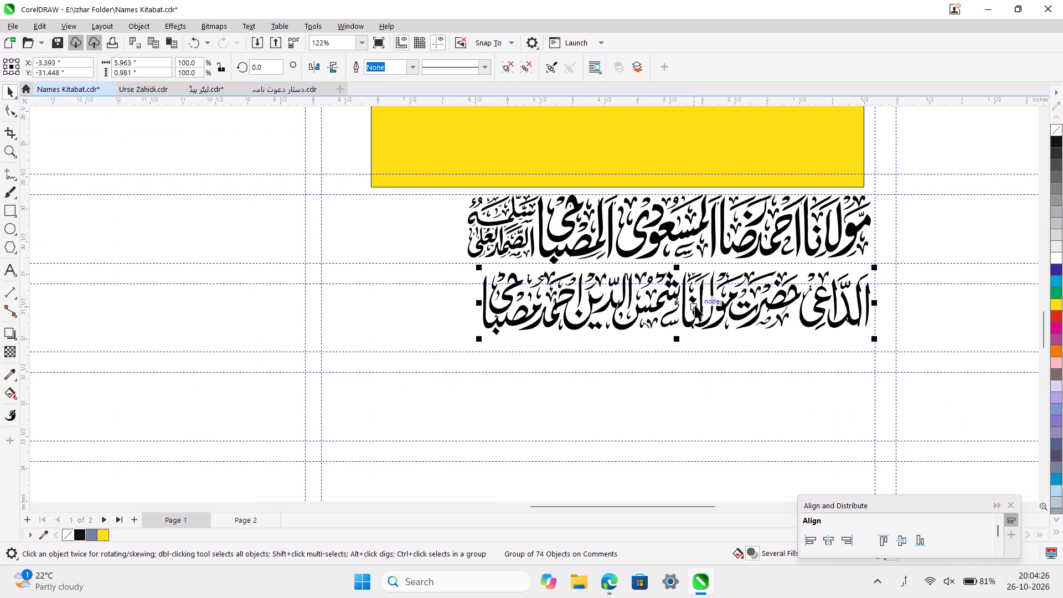
left_click_drag(677, 297, 663, 315)
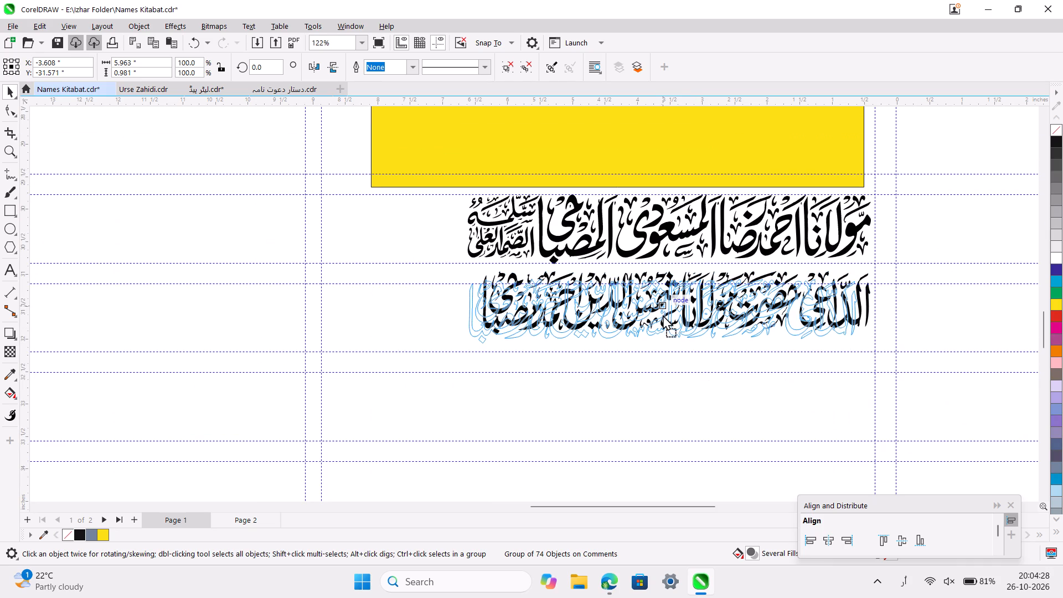
left_click_drag(663, 315, 671, 313)
scroll(671, 313, "up", 3, "ctrl")
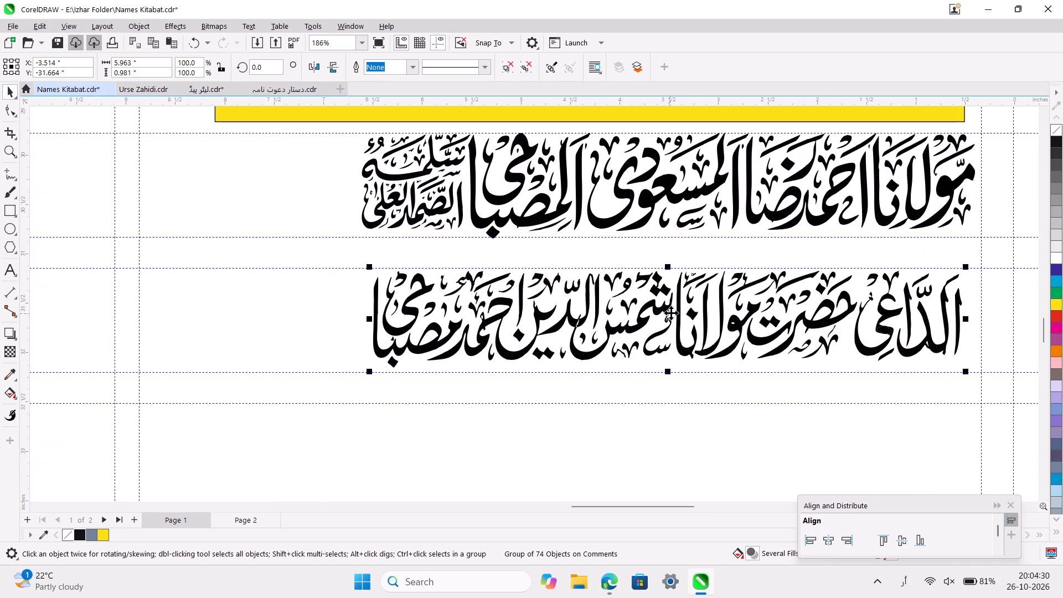
left_click(948, 189, "shift")
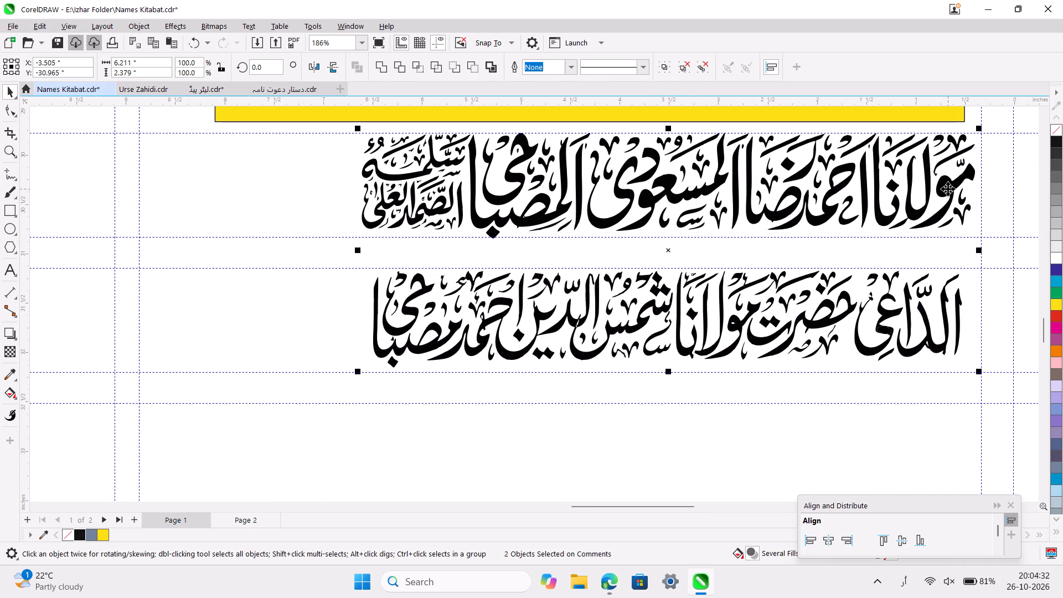
left_click(595, 430)
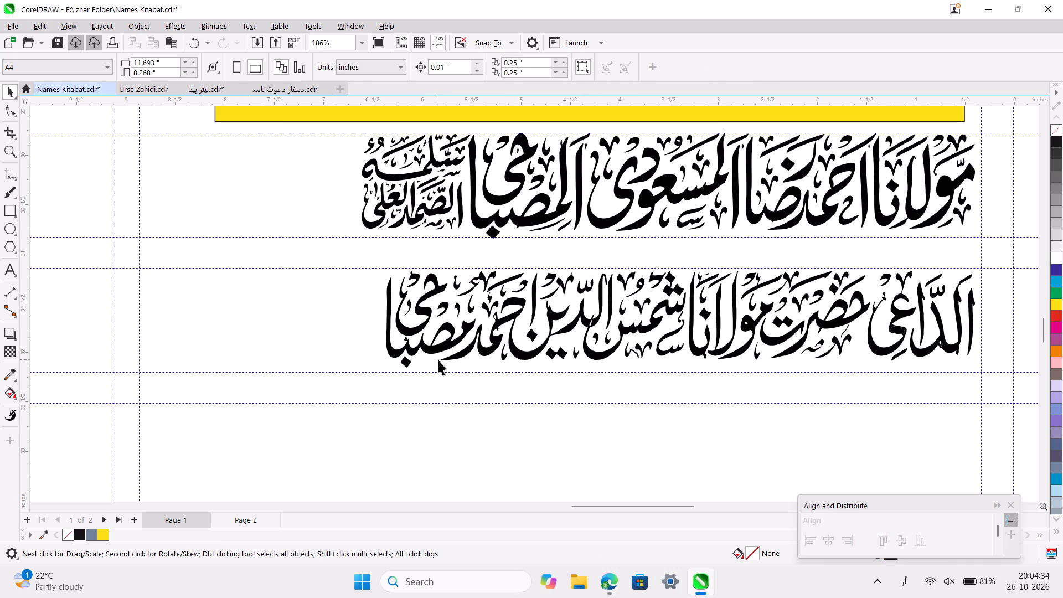
Save the Names Kitabat document.
scroll(438, 359, "down", 5, "ctrl")
left_click(799, 272)
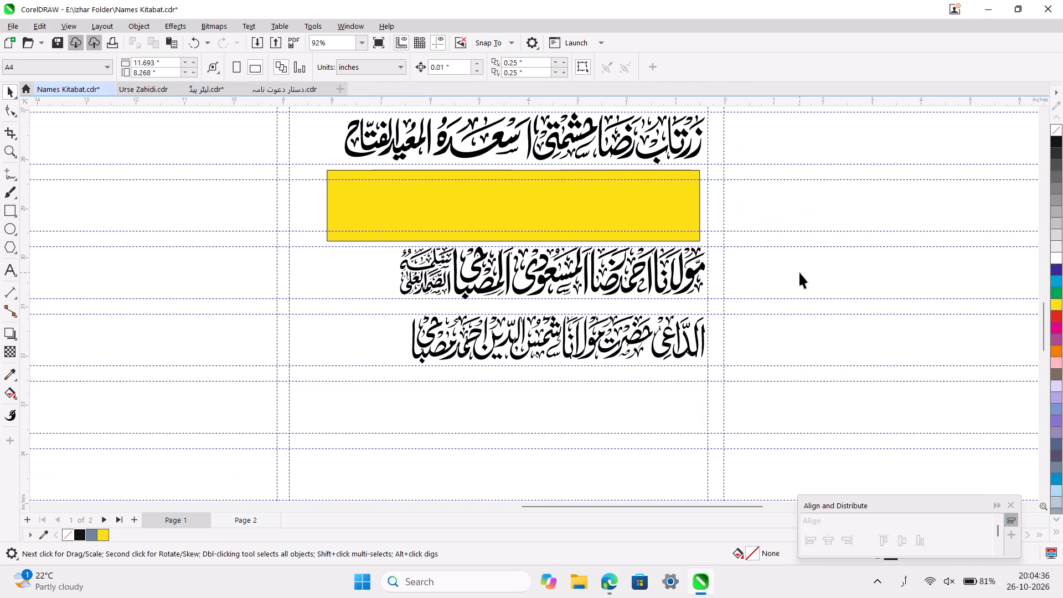
key("ctrl+s")
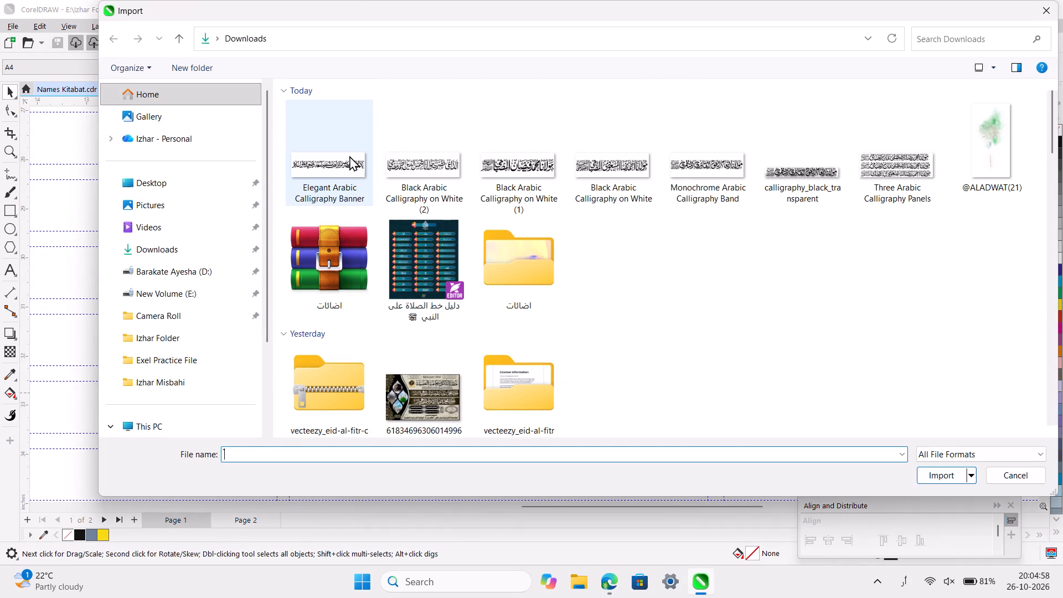
double_click(347, 157)
scroll(452, 352, "down", 1)
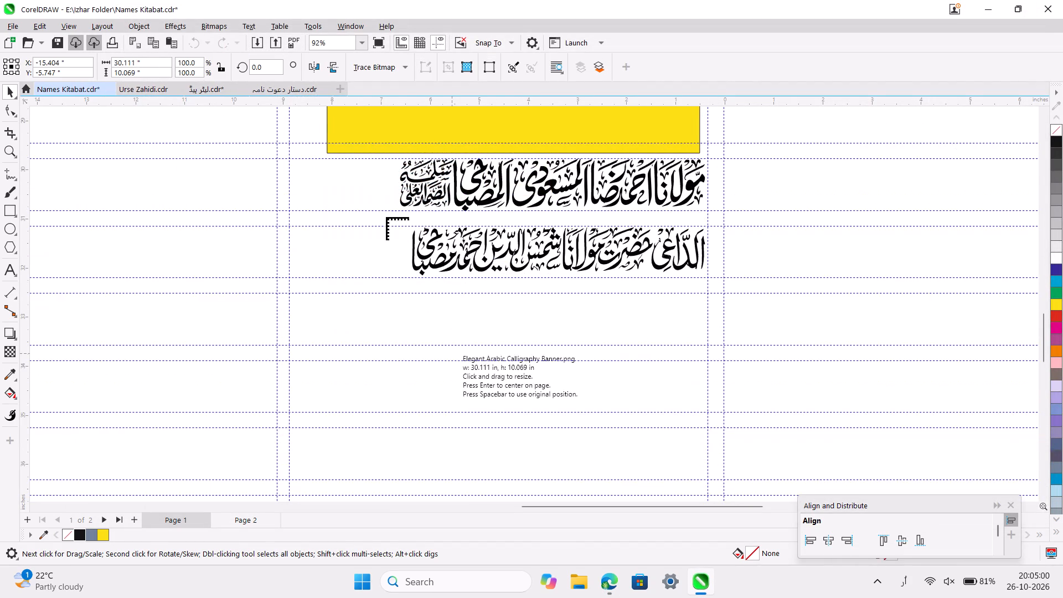
scroll(370, 202, "up", 1)
left_click_drag(349, 169, 560, 190)
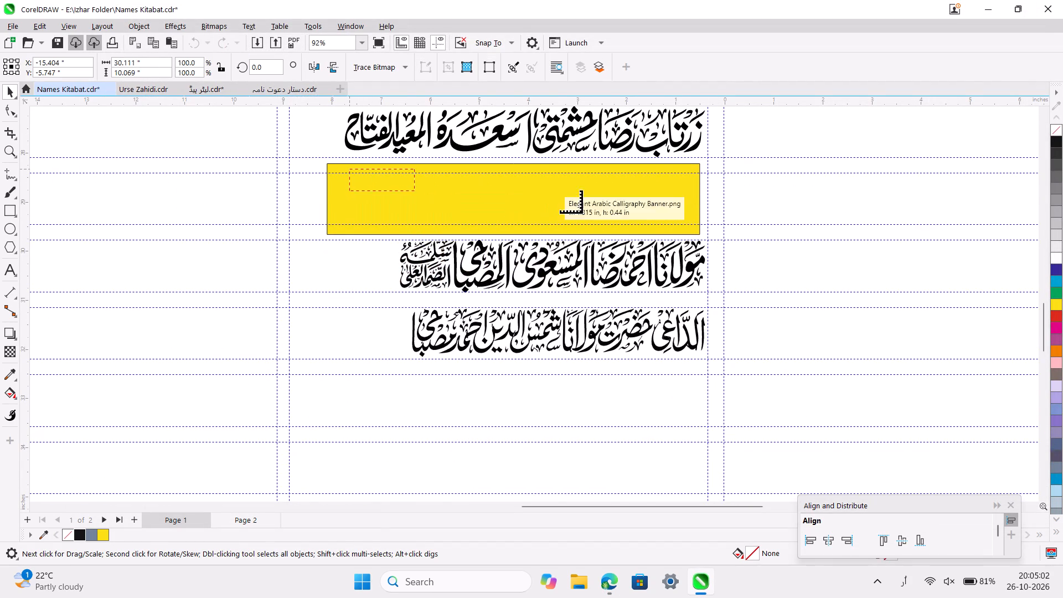
left_click_drag(560, 190, 669, 224)
Set up a High Quality Image outline trace of the imported banner, removing a specified color from the entire image.
left_click(393, 64)
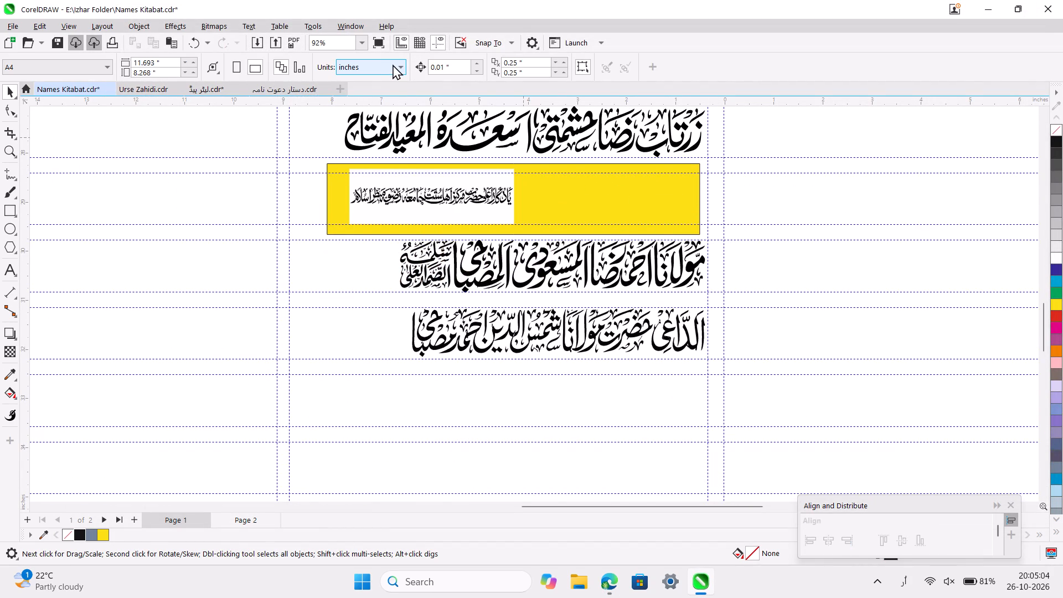
left_click(491, 174)
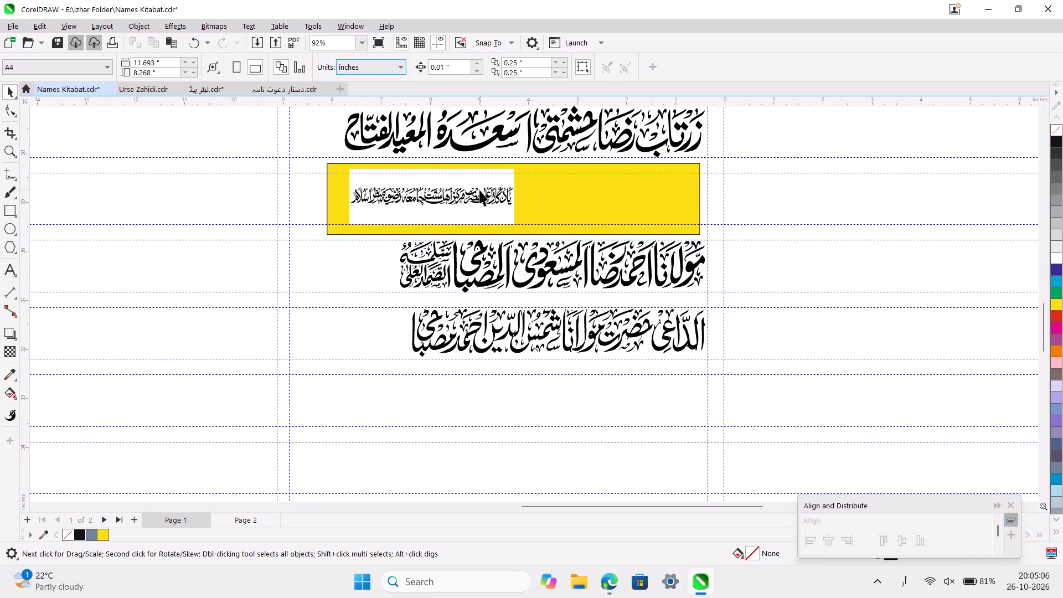
left_click(479, 190)
left_click(391, 63)
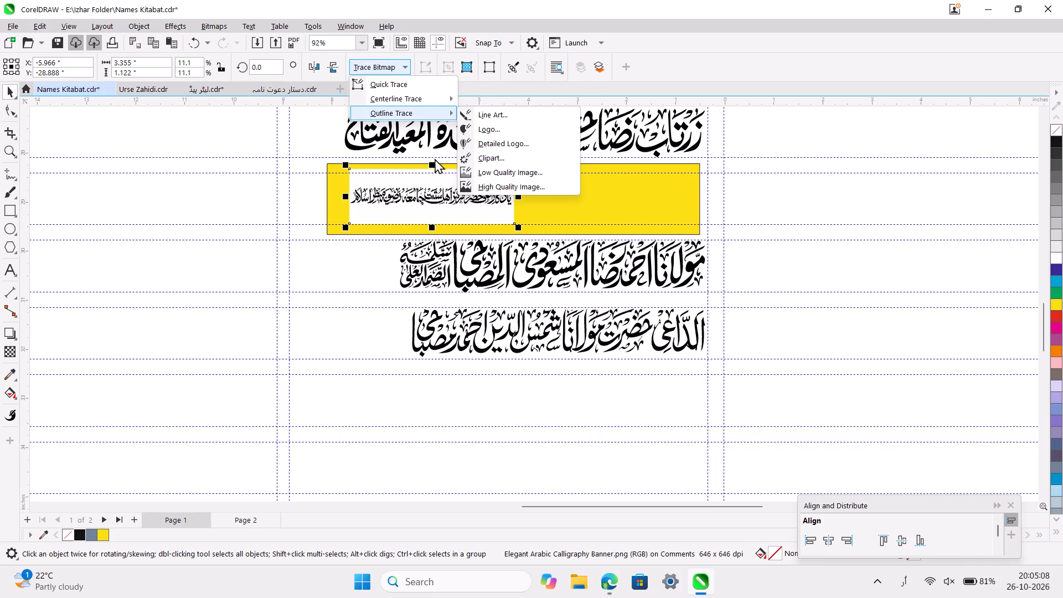
left_click(528, 186)
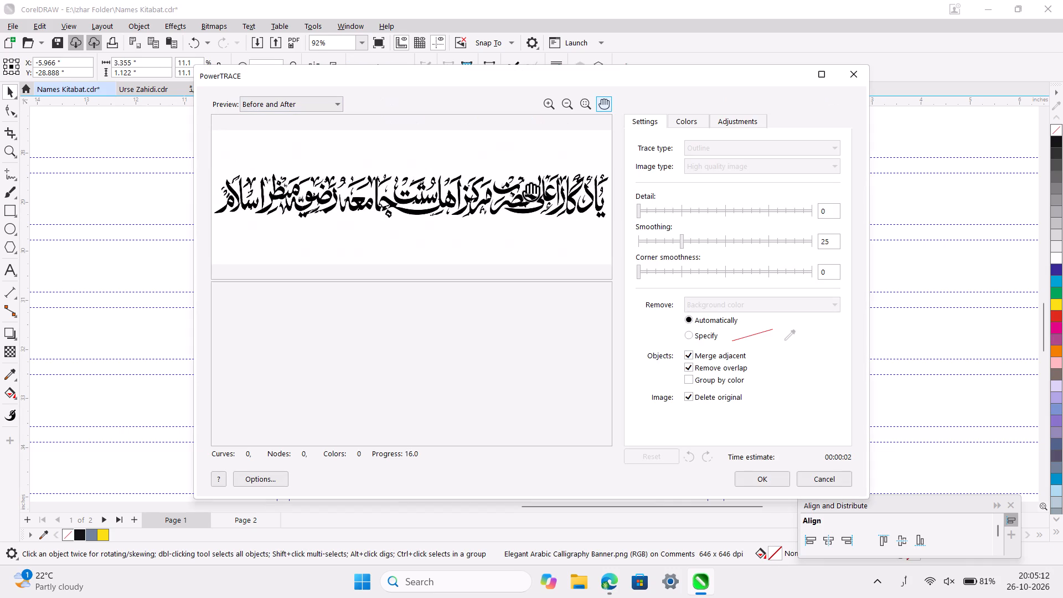
left_click(756, 308)
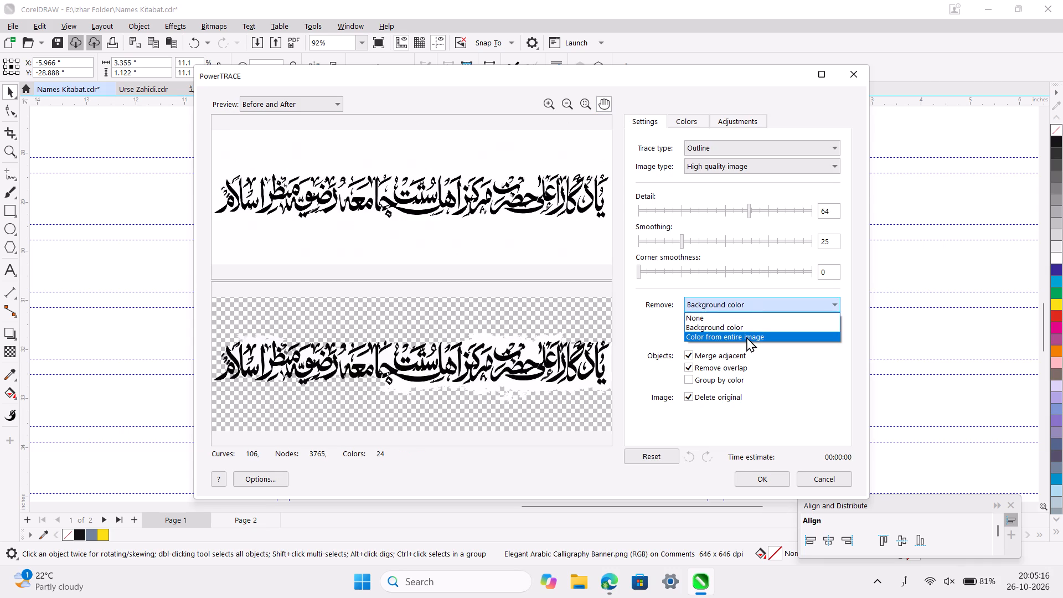
left_click(746, 336)
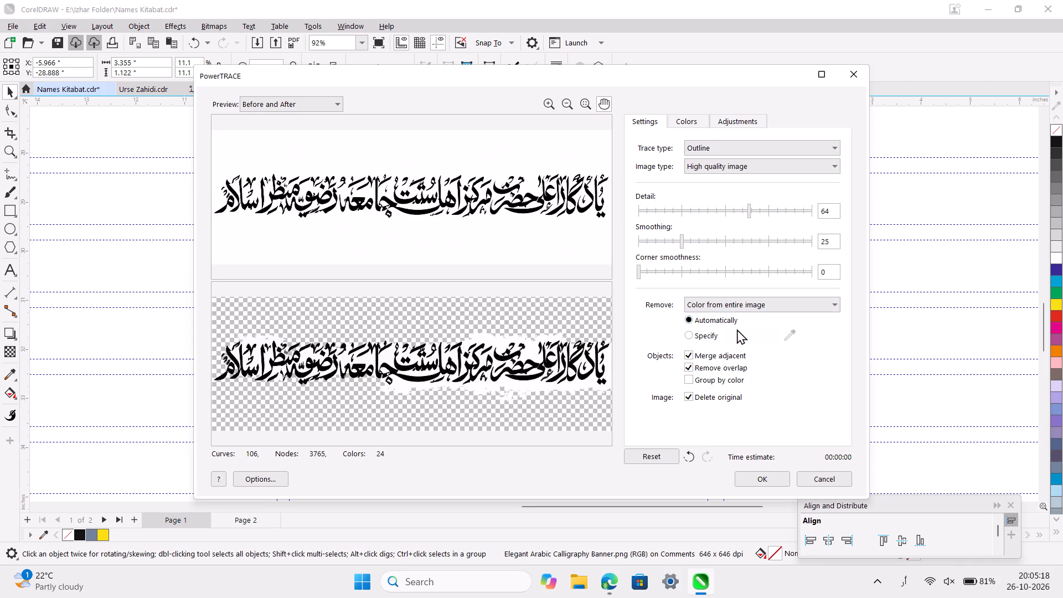
left_click(696, 341)
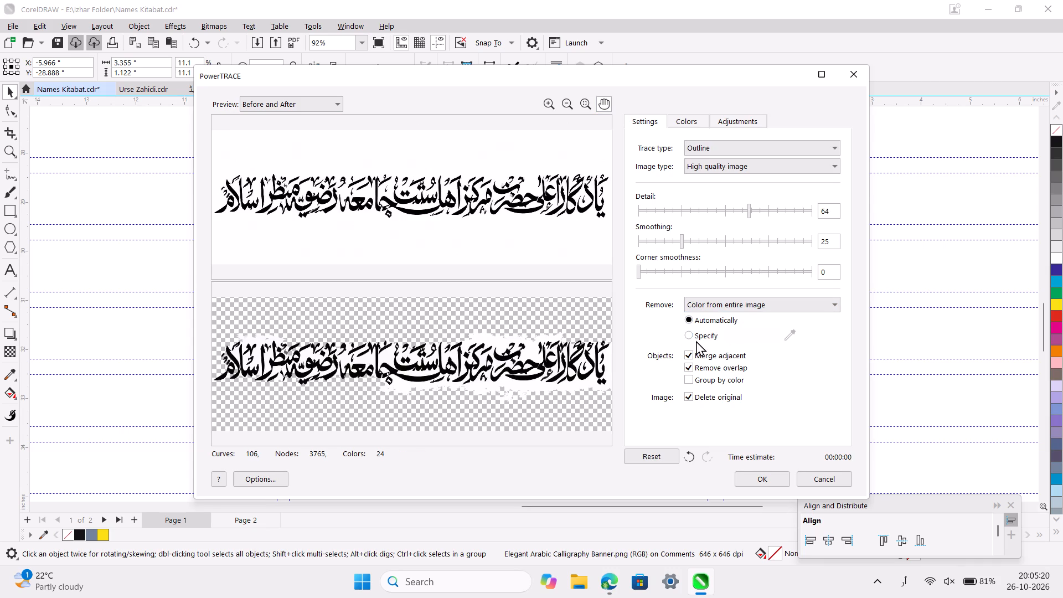
left_click(696, 341)
left_click(692, 337)
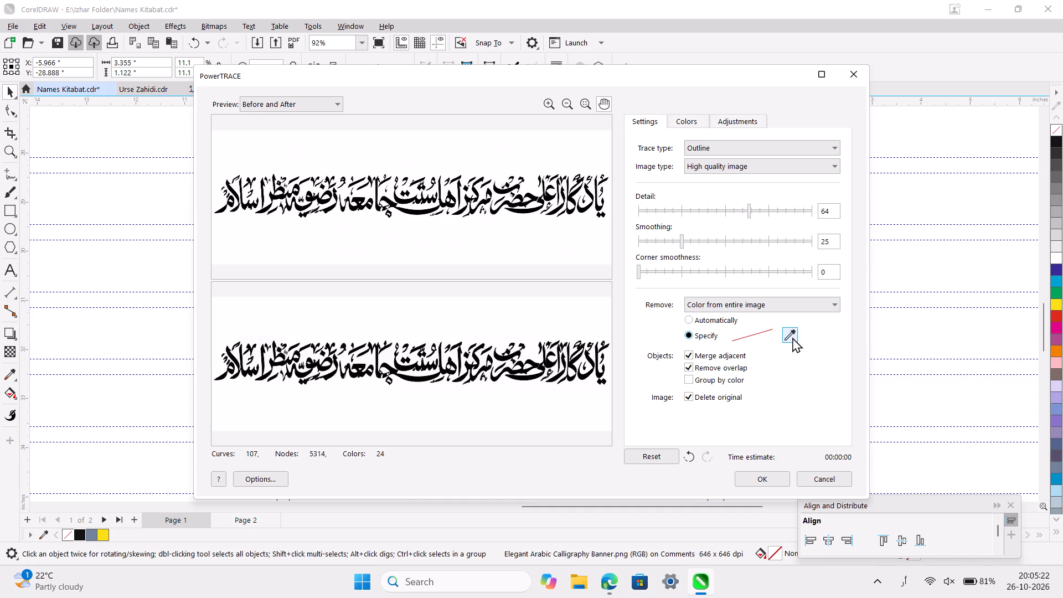
Pick the white background and the white areas between the letters as removal colors, and apply the trace.
left_click_drag(792, 337, 585, 323)
left_click(585, 323)
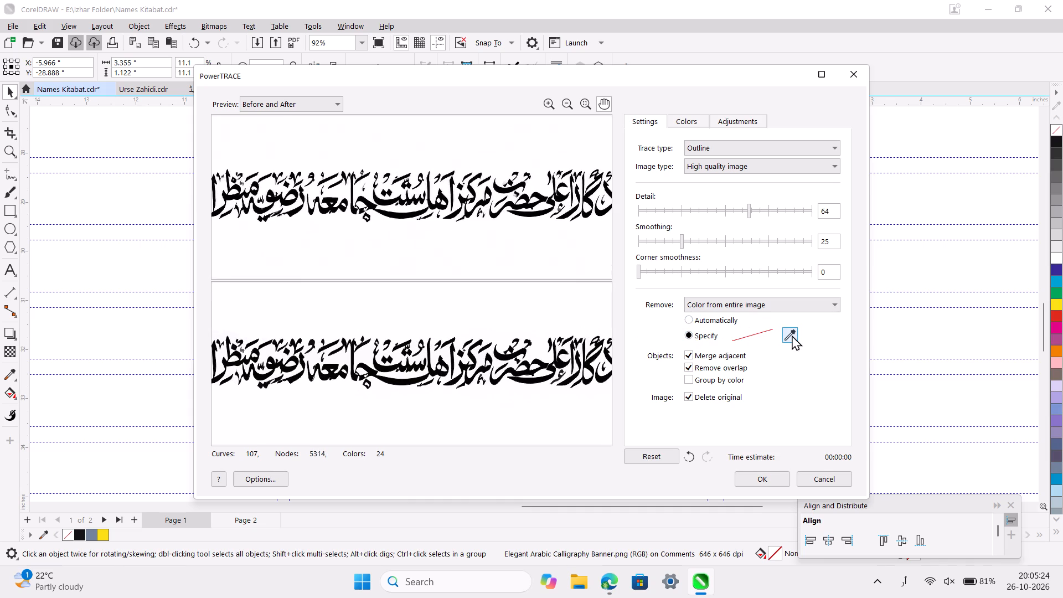
left_click(792, 335)
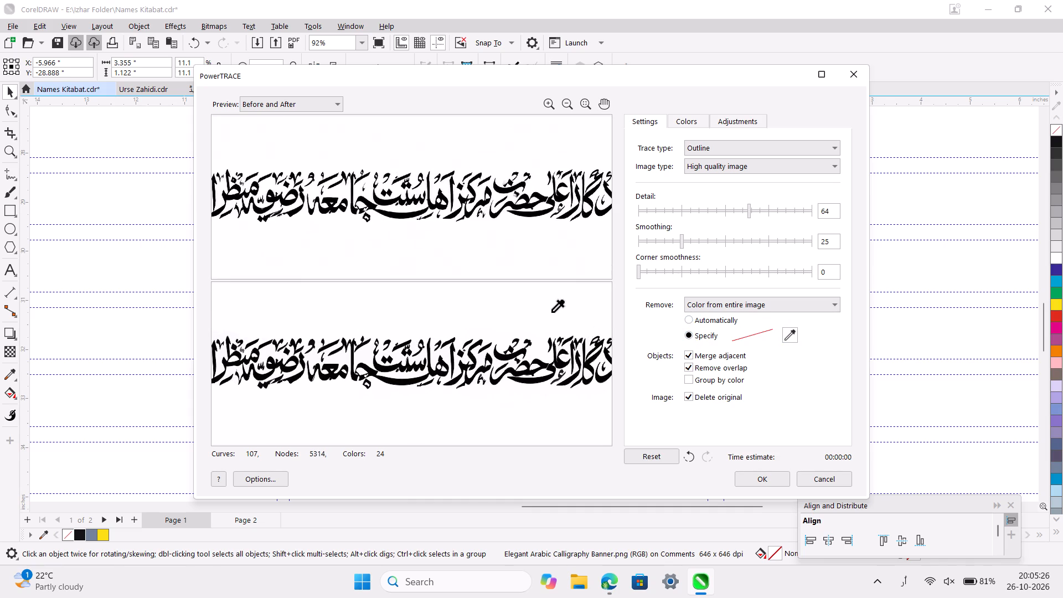
left_click(551, 312)
left_click(533, 348)
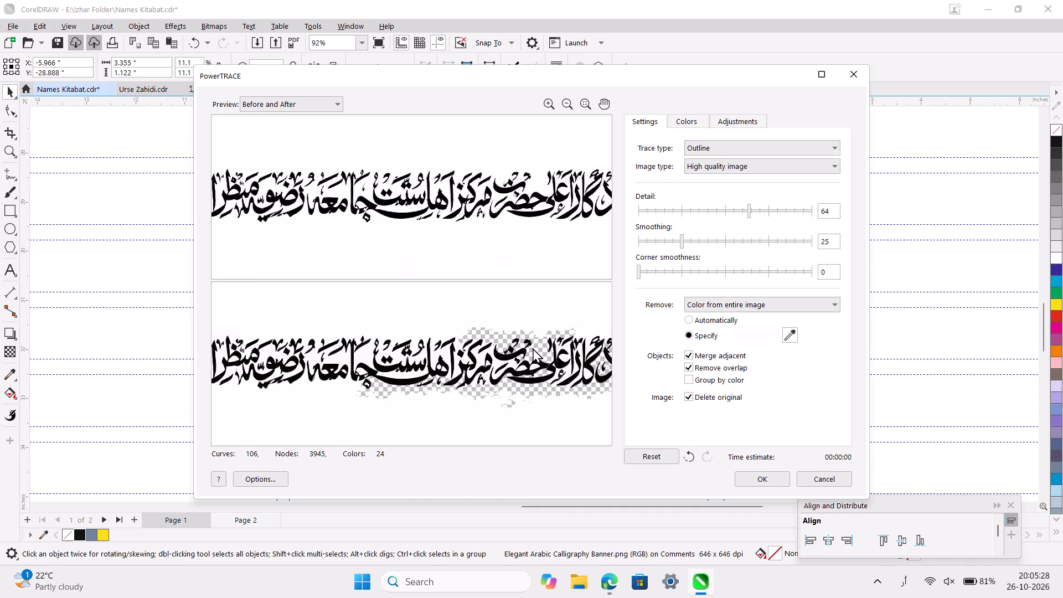
left_click(559, 320)
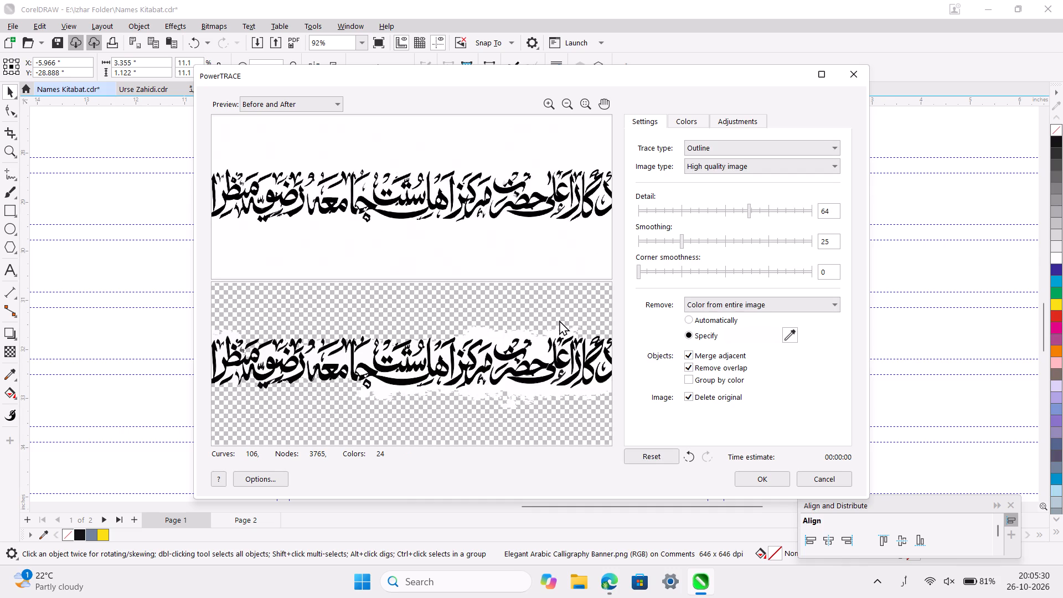
left_click(540, 354, "shift")
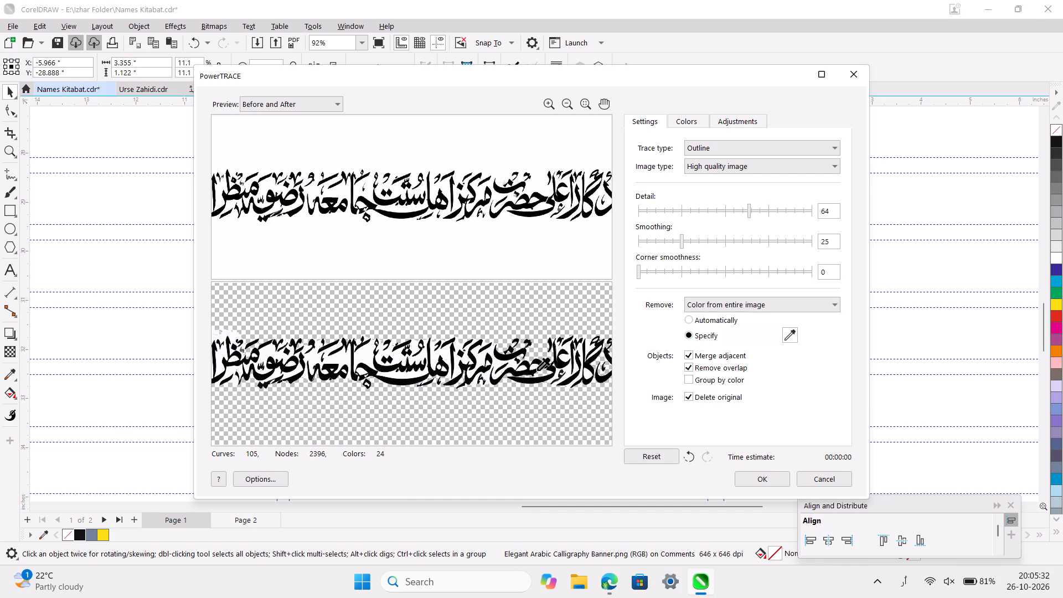
left_click(497, 364, "shift")
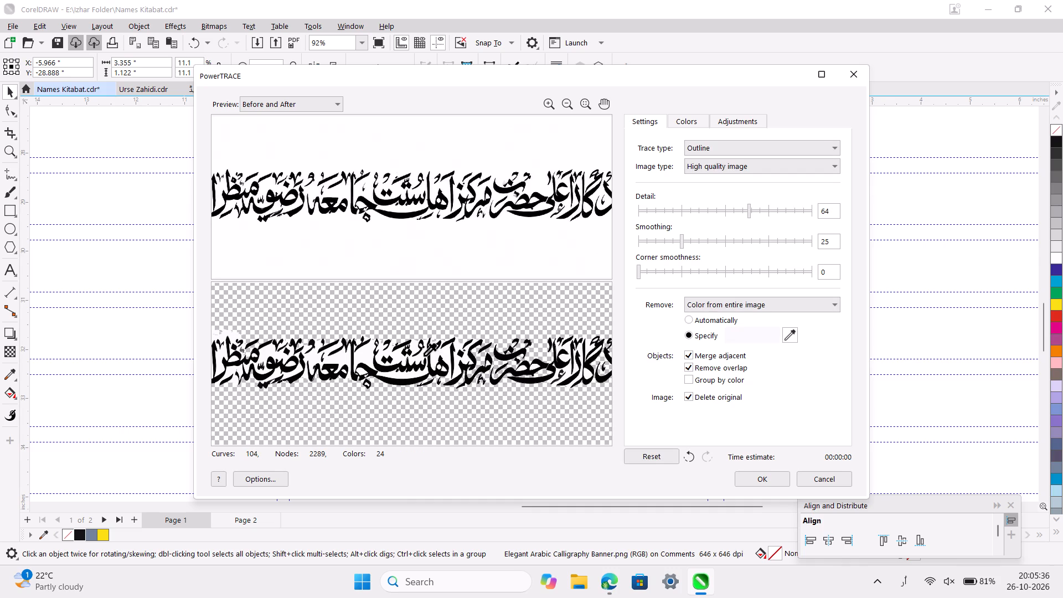
left_click(424, 356, "shift")
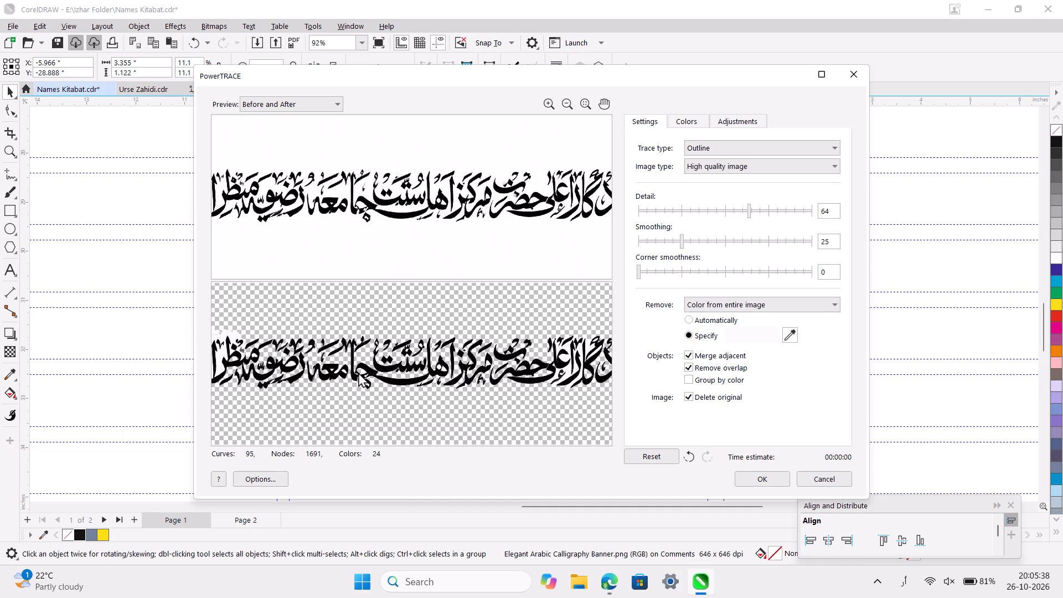
left_click(230, 337, "shift")
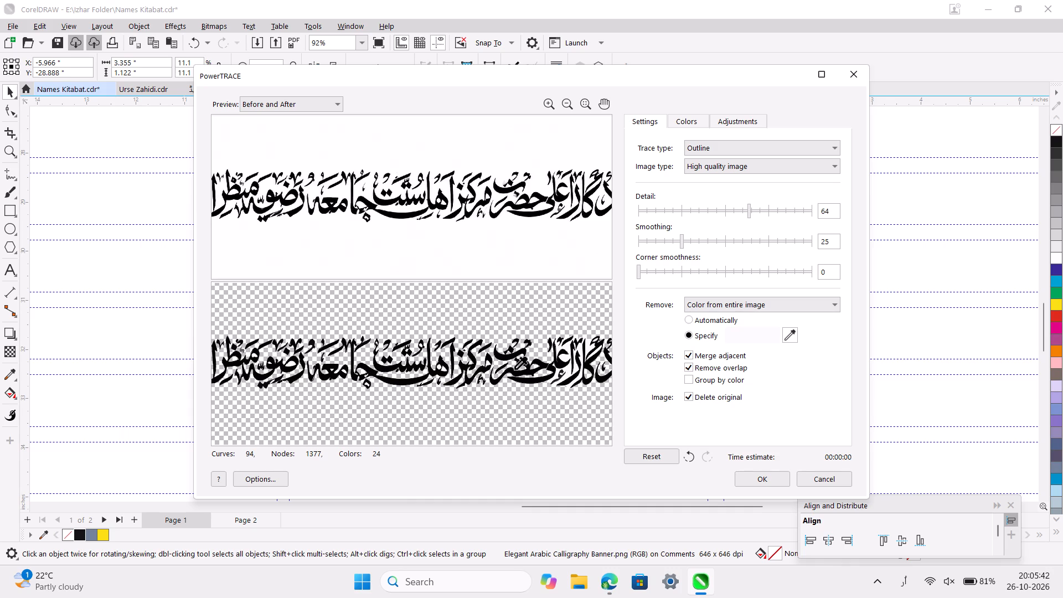
left_click(564, 375, "shift")
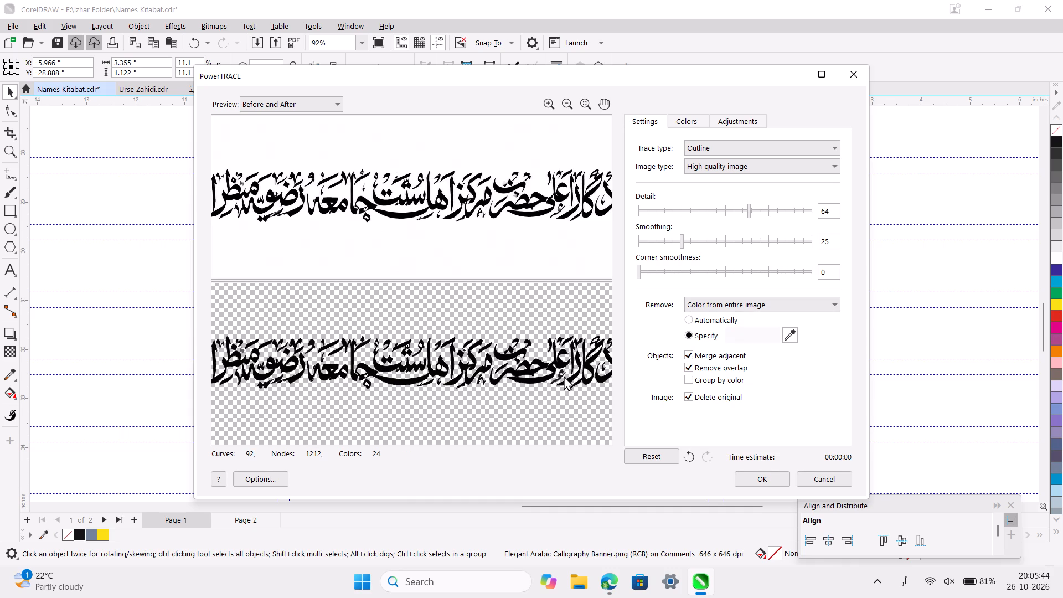
left_click(763, 475)
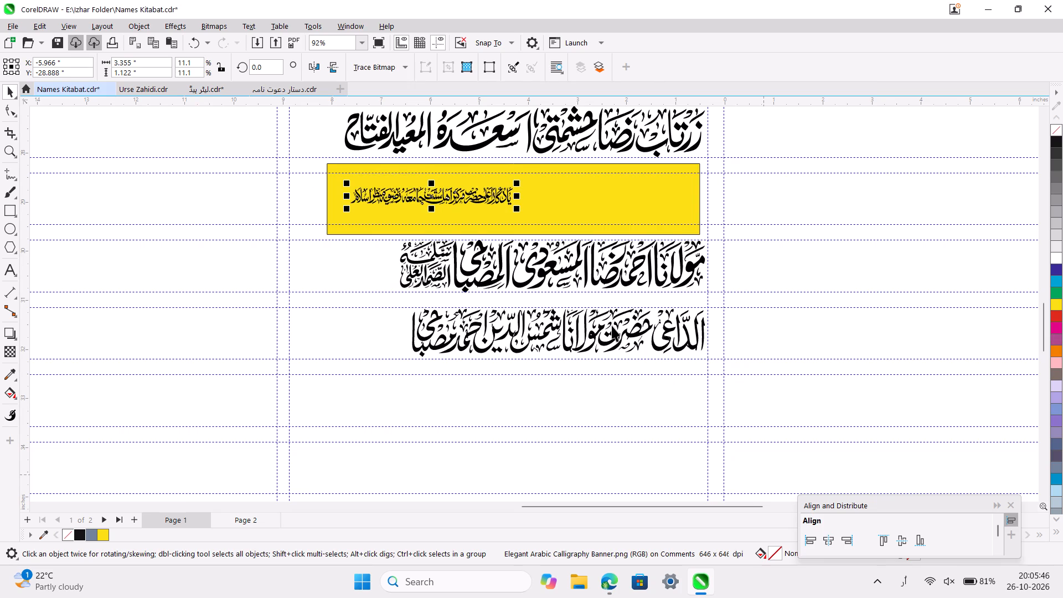
Enlarge the traced calligraphy to about 6.76 in wide on the yellow rectangle and ungroup it.
scroll(612, 326, "up", 2, "ctrl")
scroll(612, 326, "up", 2)
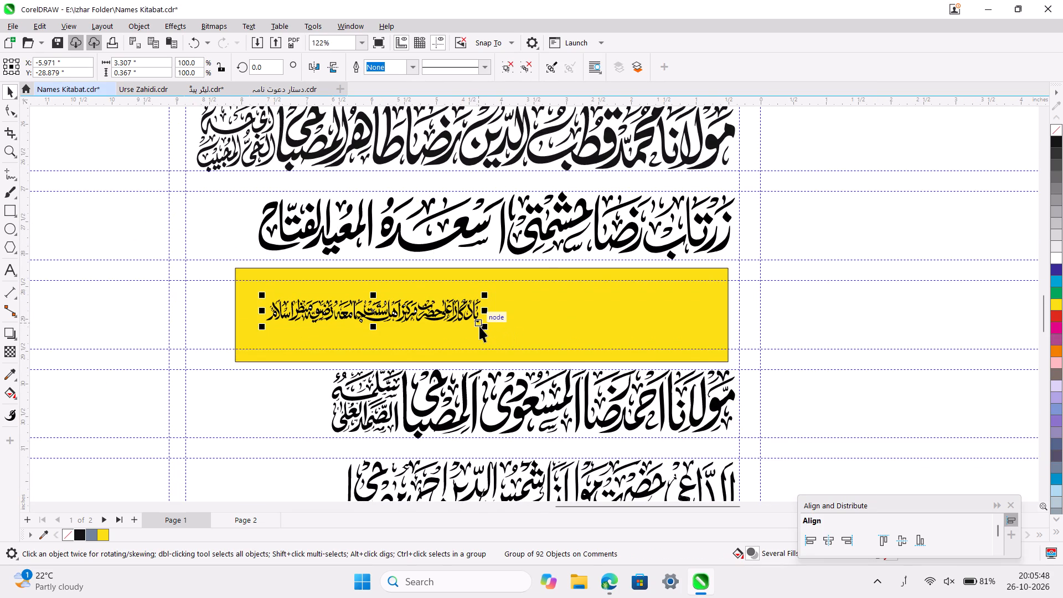
left_click_drag(483, 326, 598, 375)
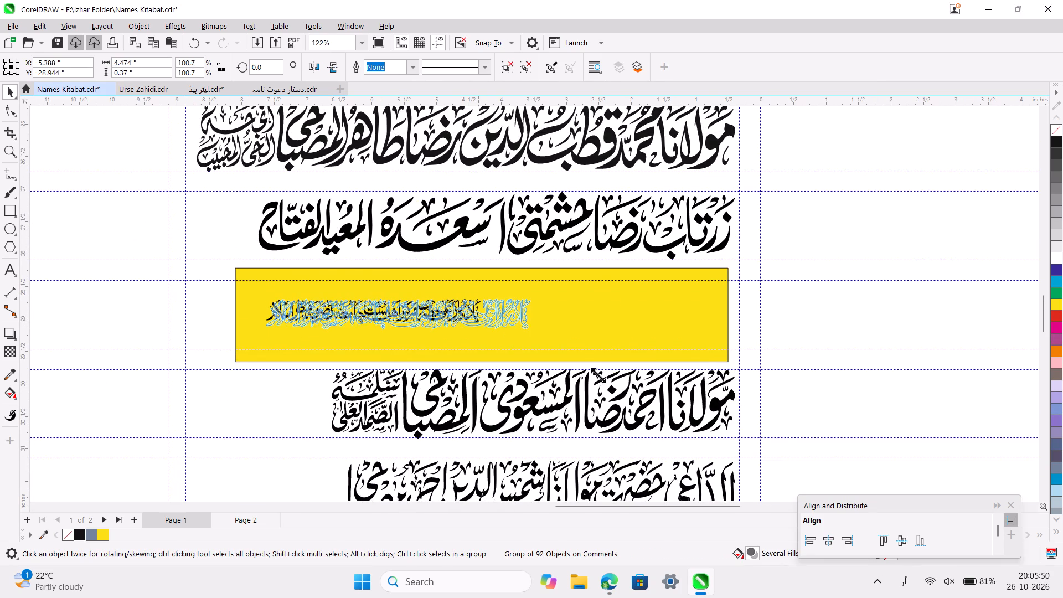
left_click_drag(598, 375, 706, 386)
scroll(706, 386, "up", 2, "ctrl")
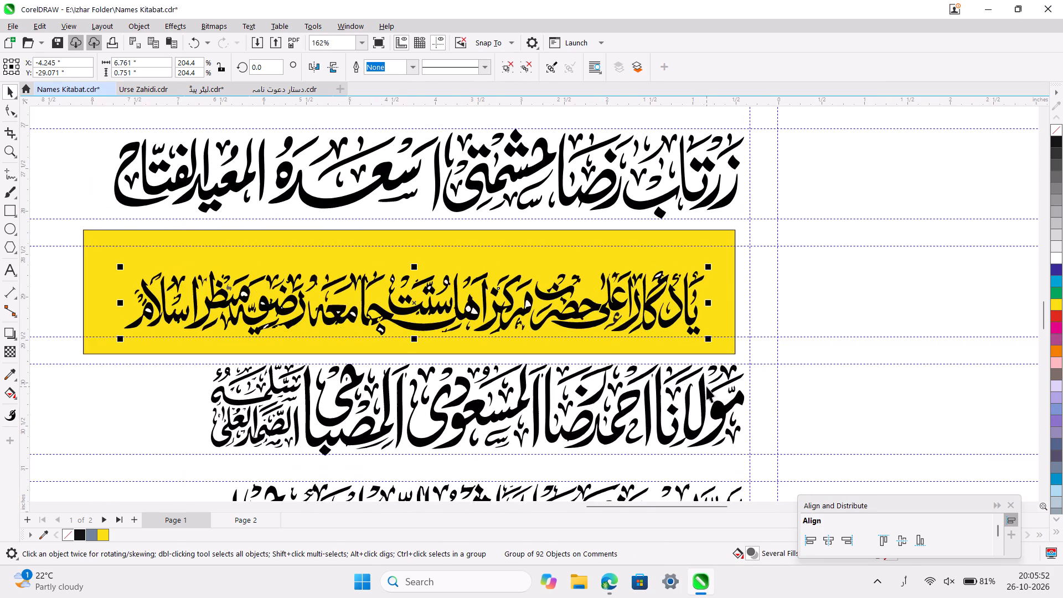
scroll(706, 386, "right", 1)
key("ctrl+u")
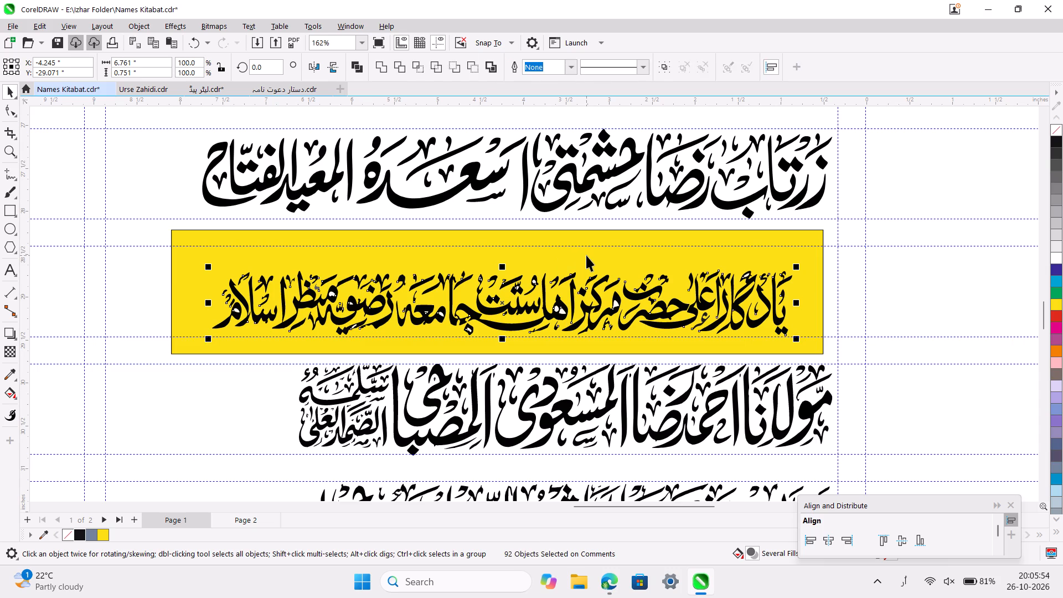
left_click(586, 255)
Delete the leftover white shapes inside the letters of یادگار and مرکز in the traced line.
scroll(586, 255, "up", 9, "ctrl")
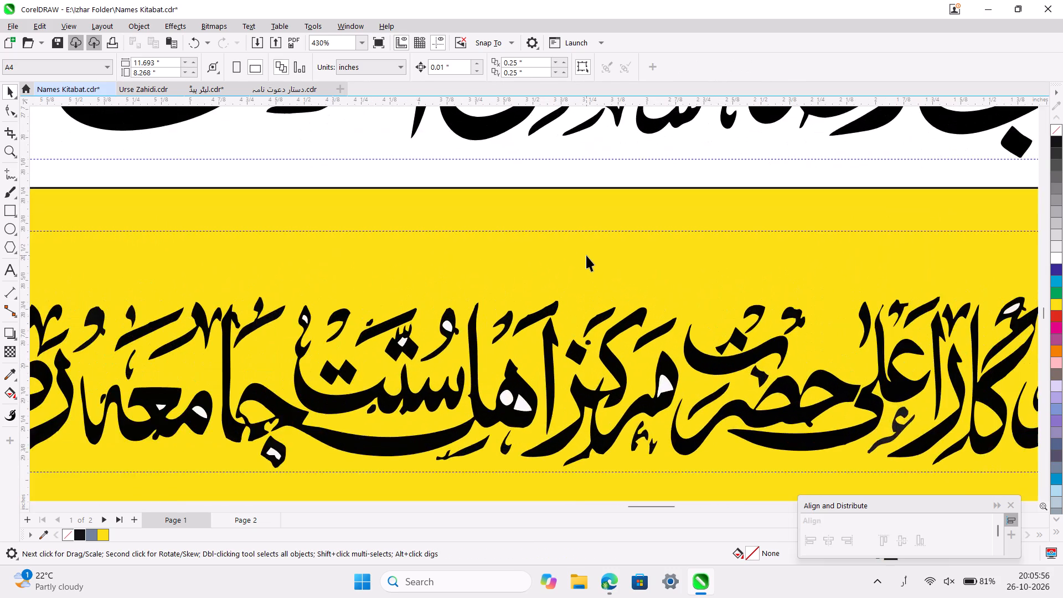
scroll(586, 255, "left", 3)
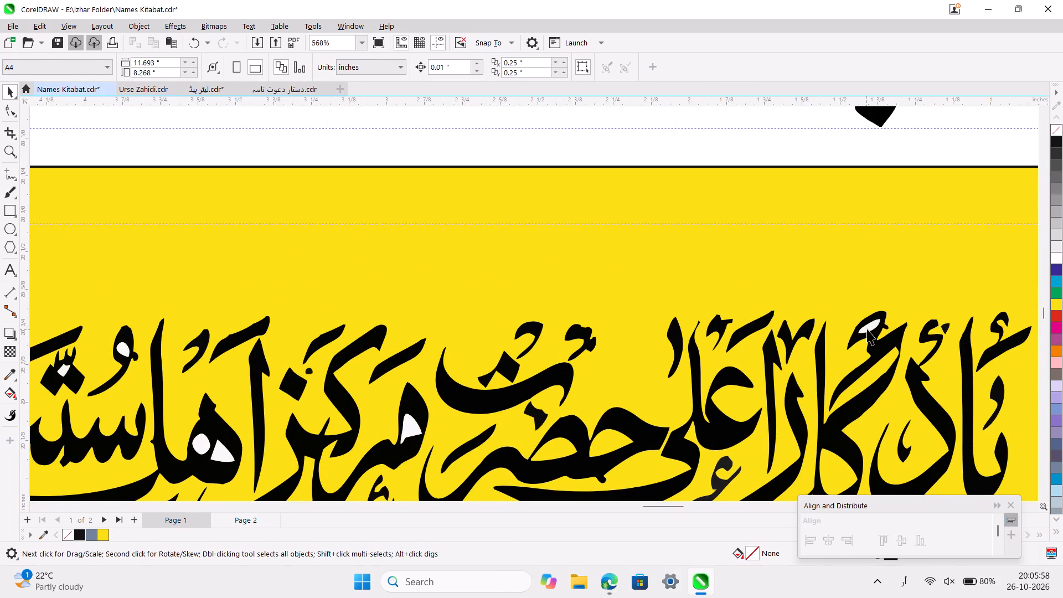
left_click(867, 329)
key("Delete")
scroll(867, 329, "down", 3)
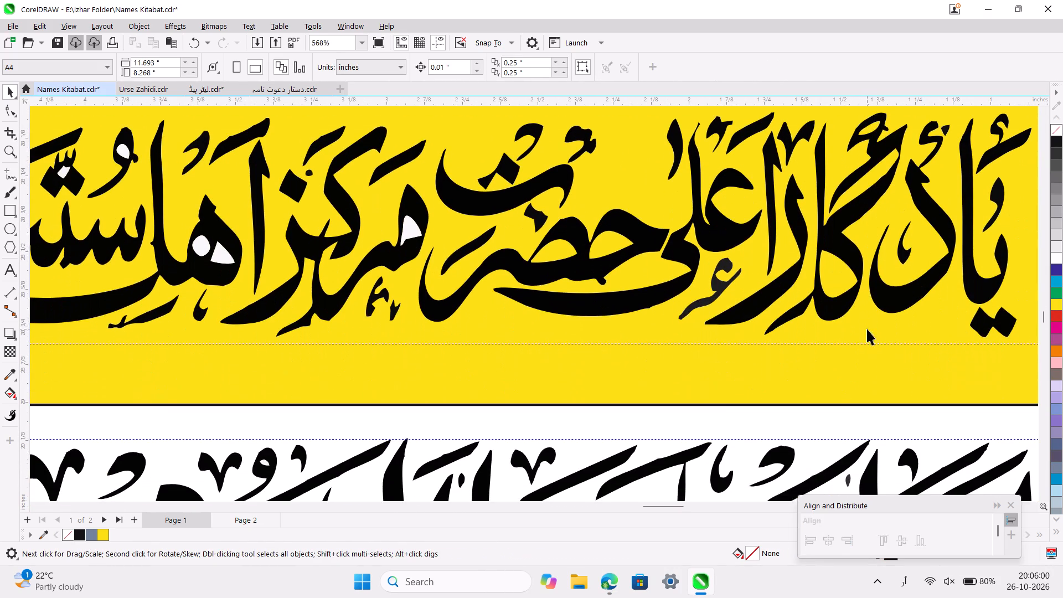
left_click(405, 217)
key("Delete")
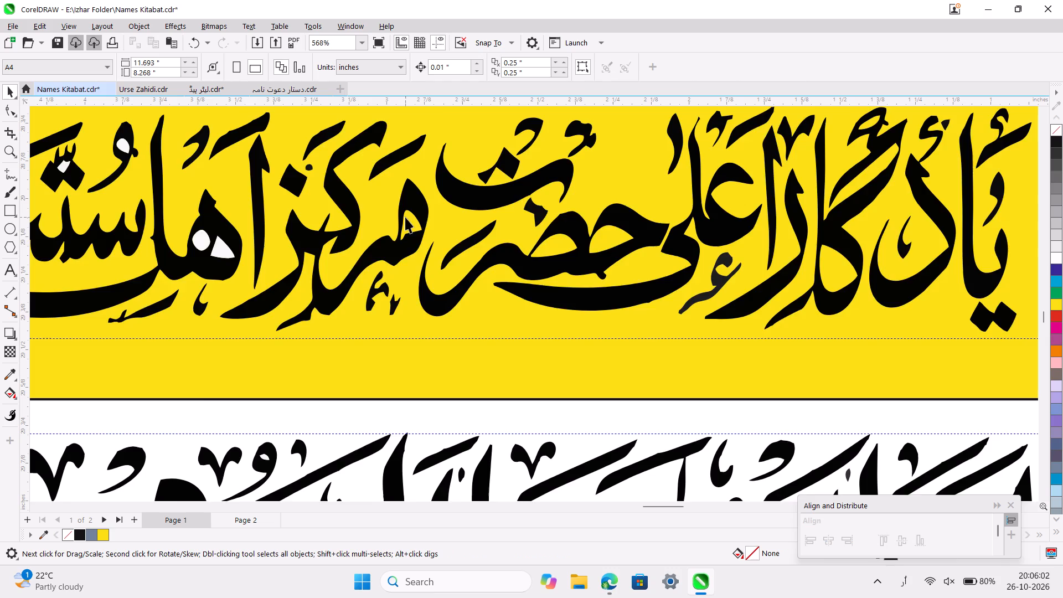
Delete the leftover white shapes inside the letters and marks of اهل سنت.
scroll(405, 217, "right", 2)
left_click(464, 249)
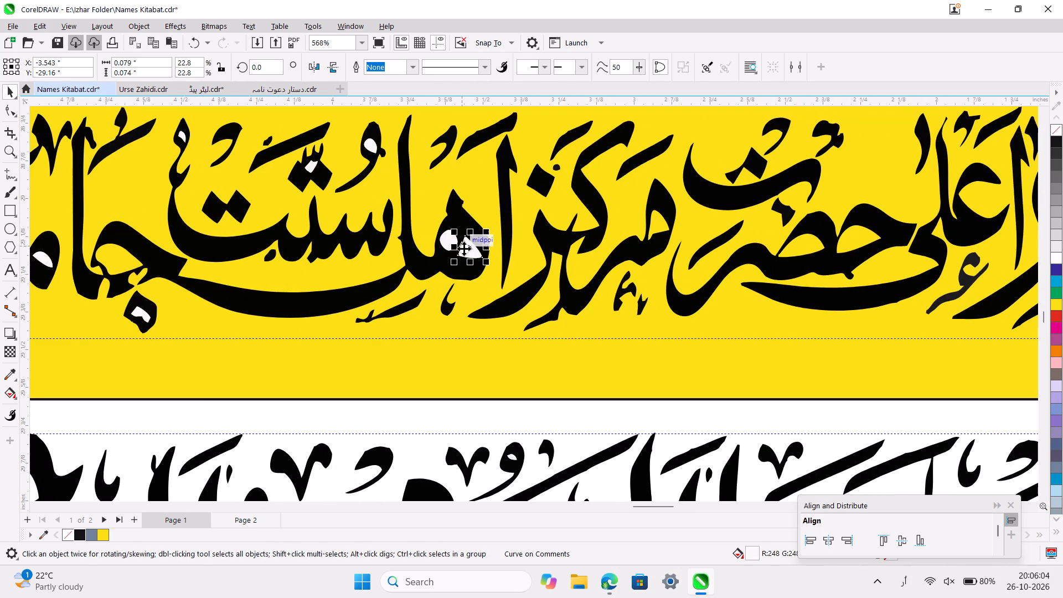
key("Delete")
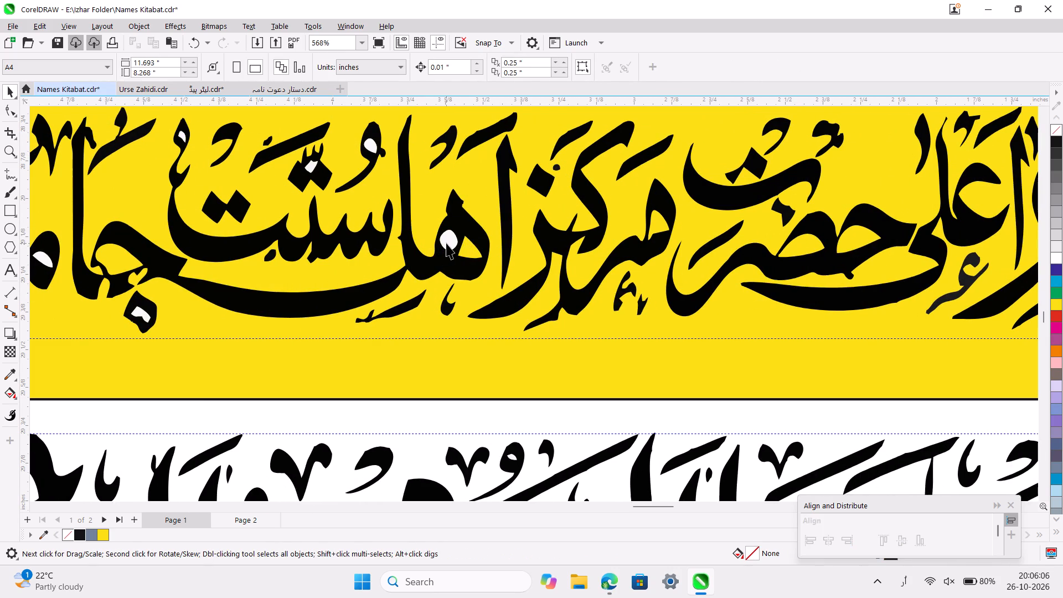
left_click(446, 243)
key("Delete")
left_click(375, 147)
key("Delete")
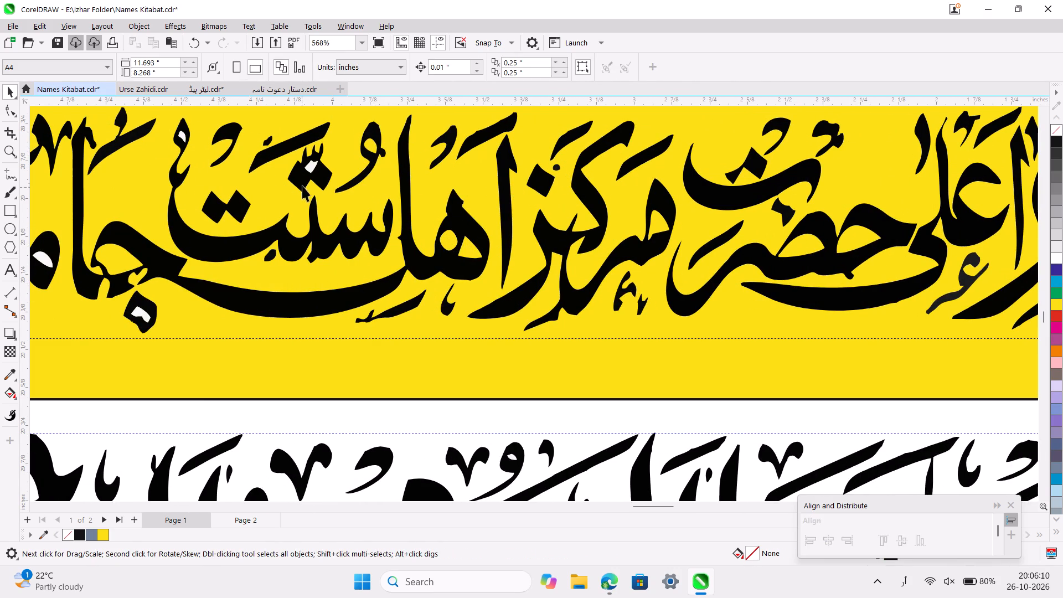
left_click(308, 167)
key("Delete")
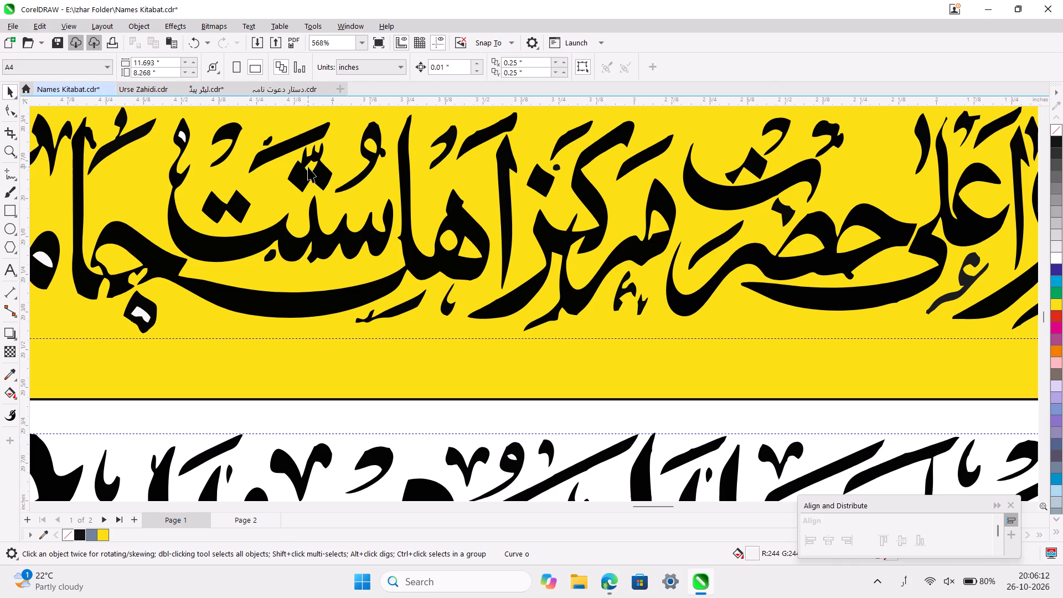
left_click(184, 136)
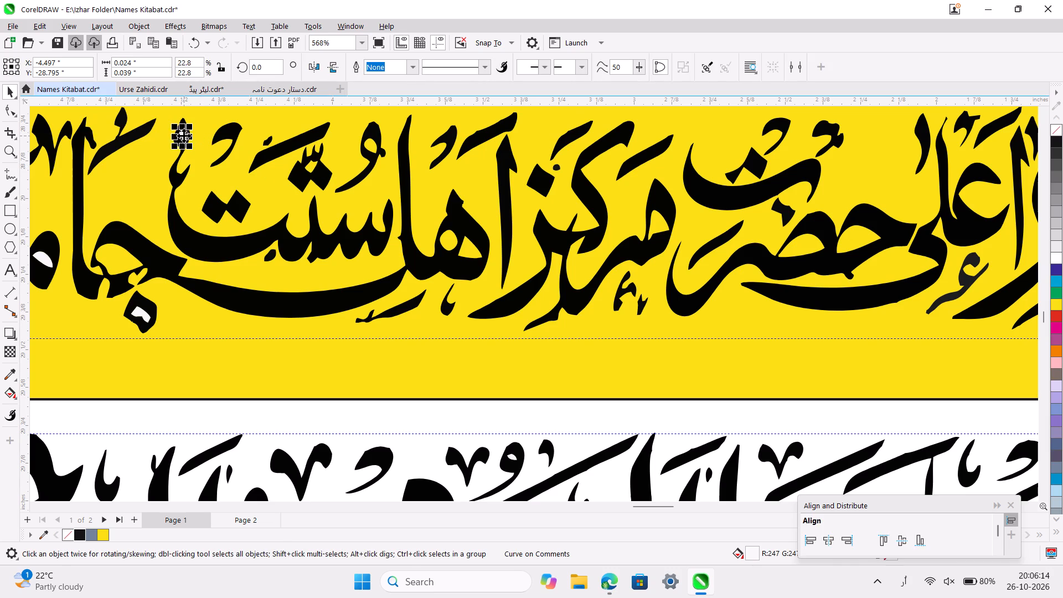
key("Delete")
Delete the leftover white shapes in جامعہ: the dot of ج and the loops of م and ع.
scroll(184, 136, "down", 2)
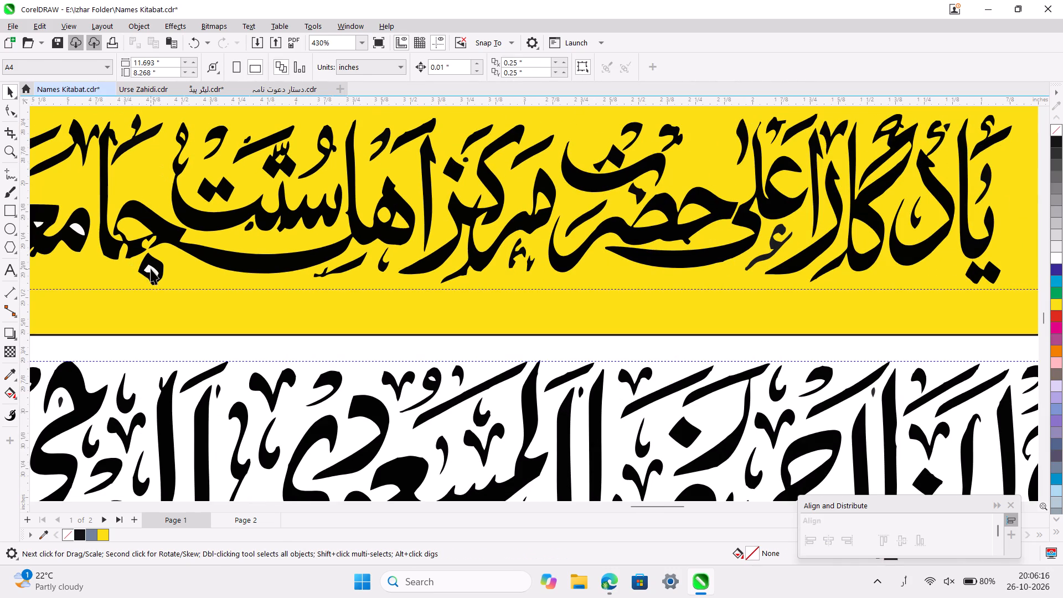
left_click(151, 269)
key("Delete")
scroll(151, 269, "right", 6)
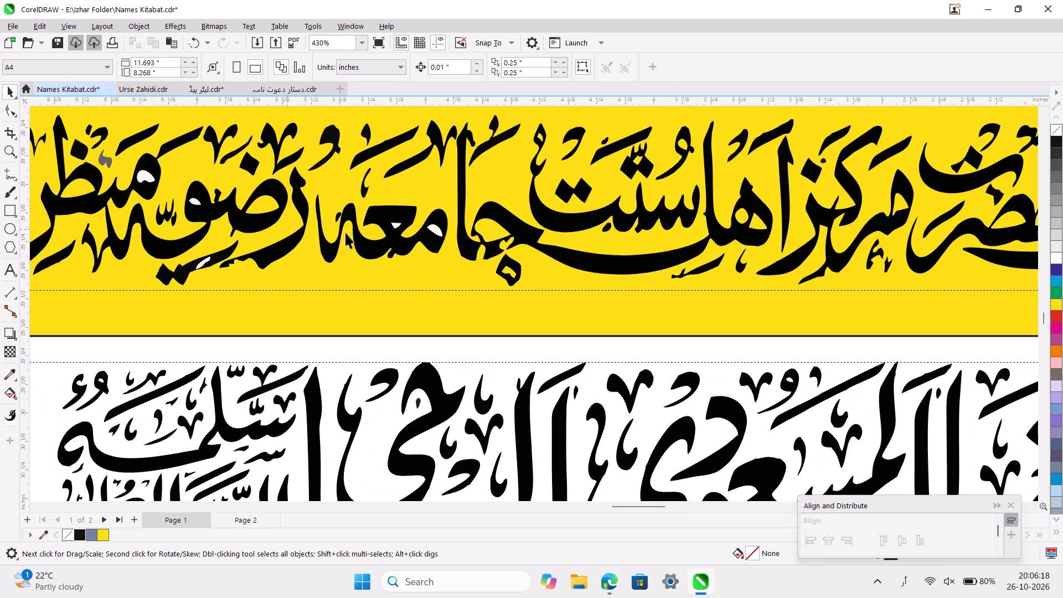
left_click(432, 231)
key("Delete")
left_click(396, 226)
key("Delete")
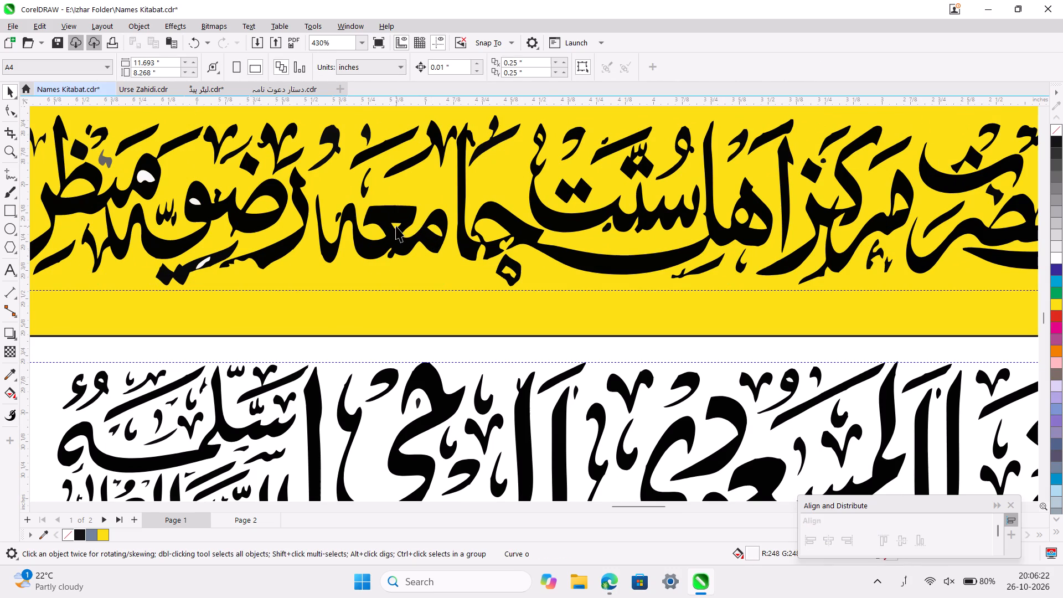
Delete the leftover white shapes in رضویہ, منظر and اسلام at the end of the line.
left_click(203, 262)
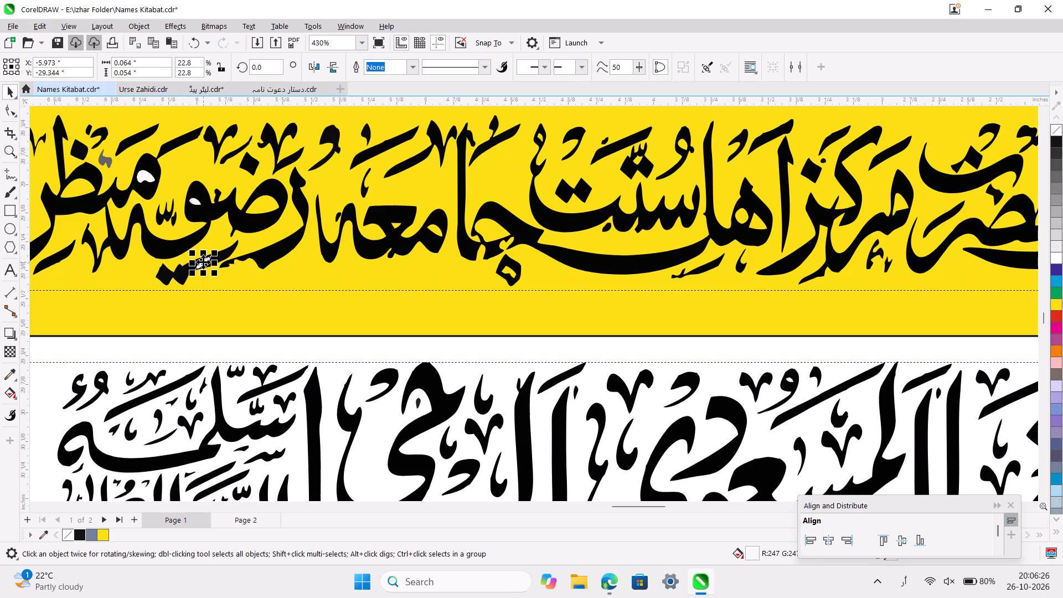
key("Delete")
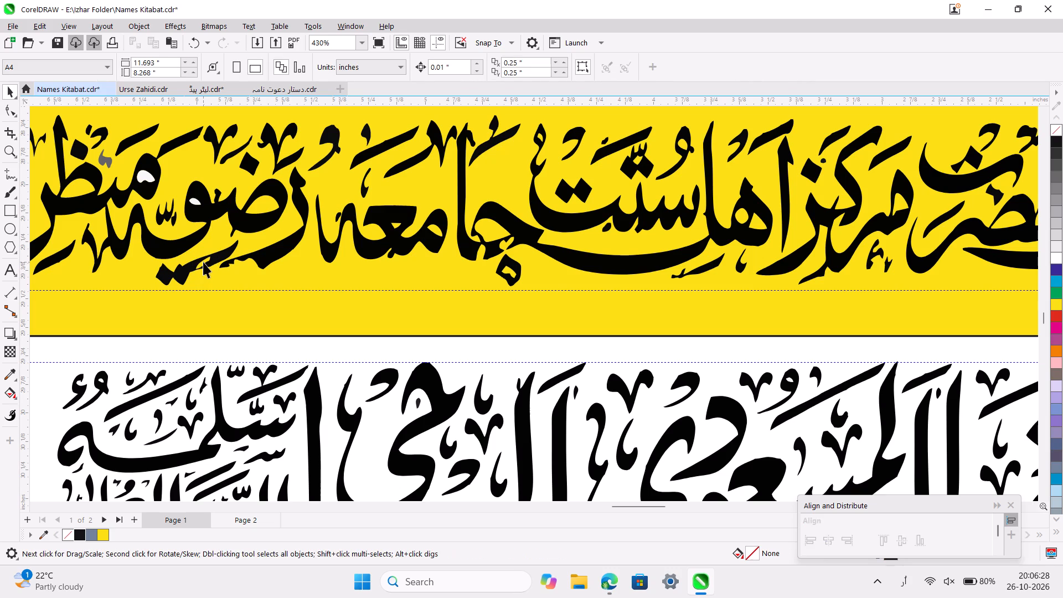
left_click(197, 202)
key("Delete")
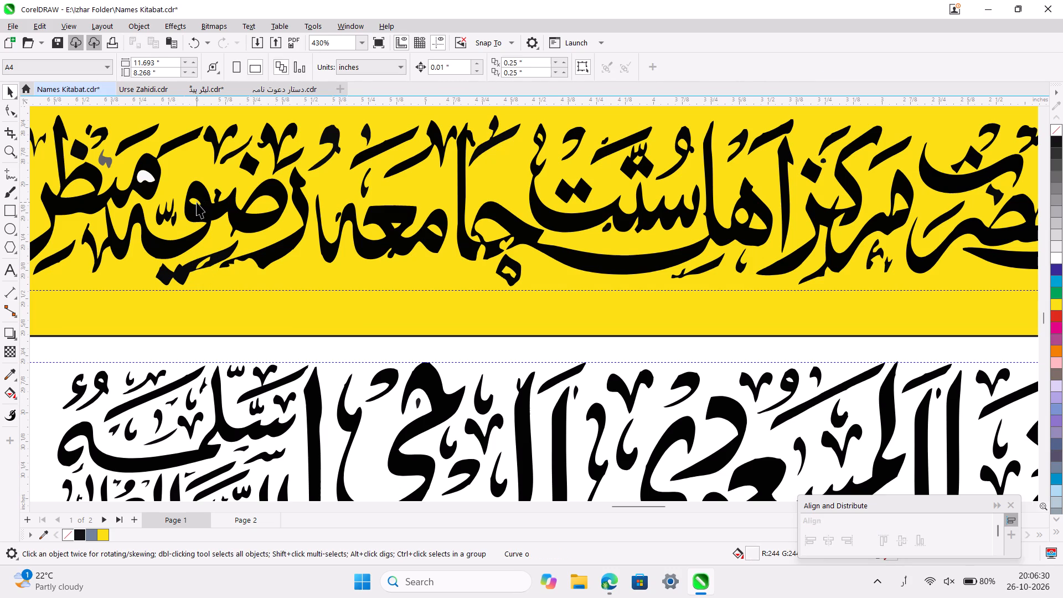
left_click(149, 177)
key("Delete")
scroll(149, 177, "down", 3)
scroll(149, 177, "right", 2)
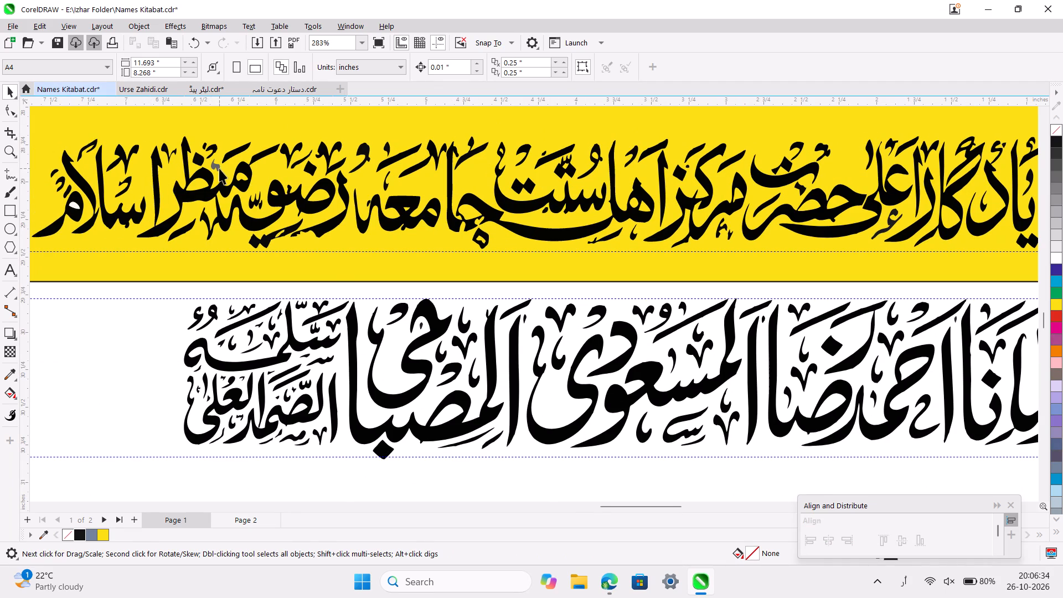
scroll(219, 168, "right", 4)
left_click(256, 209)
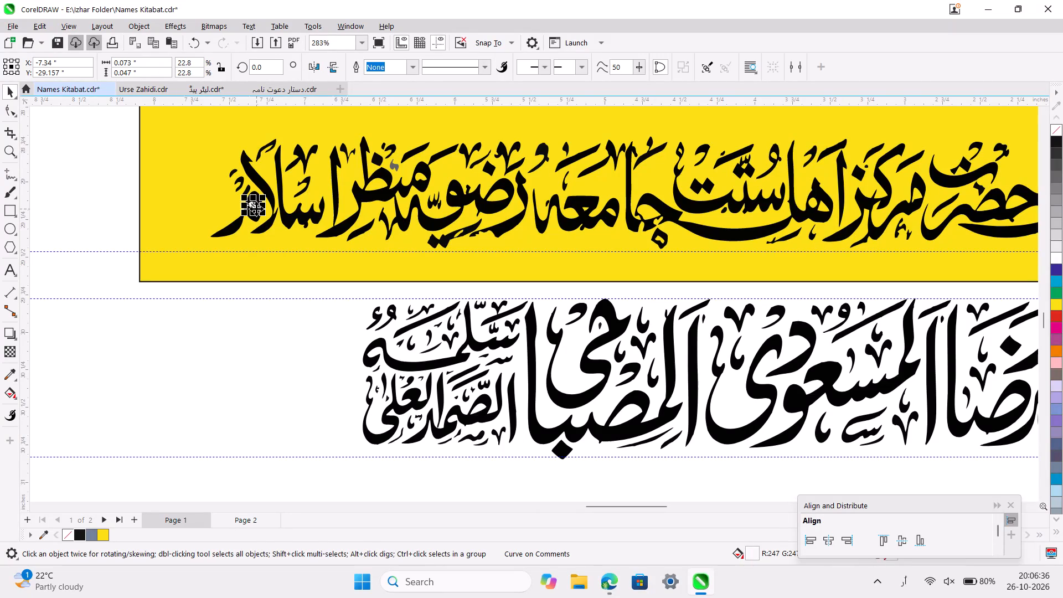
key("Delete")
Select all the pieces of the cleaned calligraphy line on the yellow rectangle and group them.
scroll(256, 209, "down", 3, "ctrl")
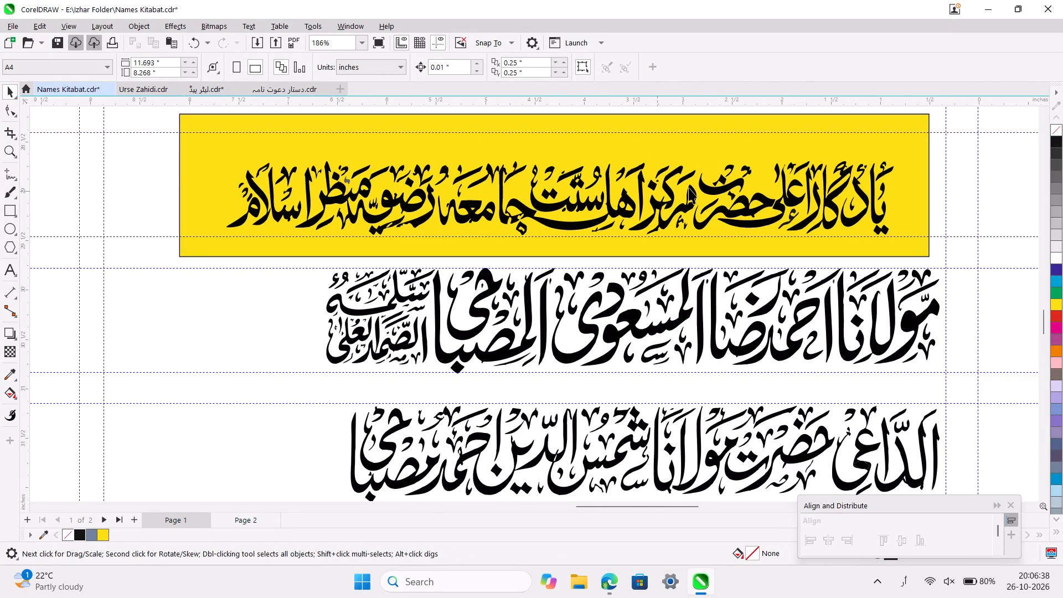
left_click_drag(901, 158, 569, 256)
left_click_drag(569, 256, 175, 257)
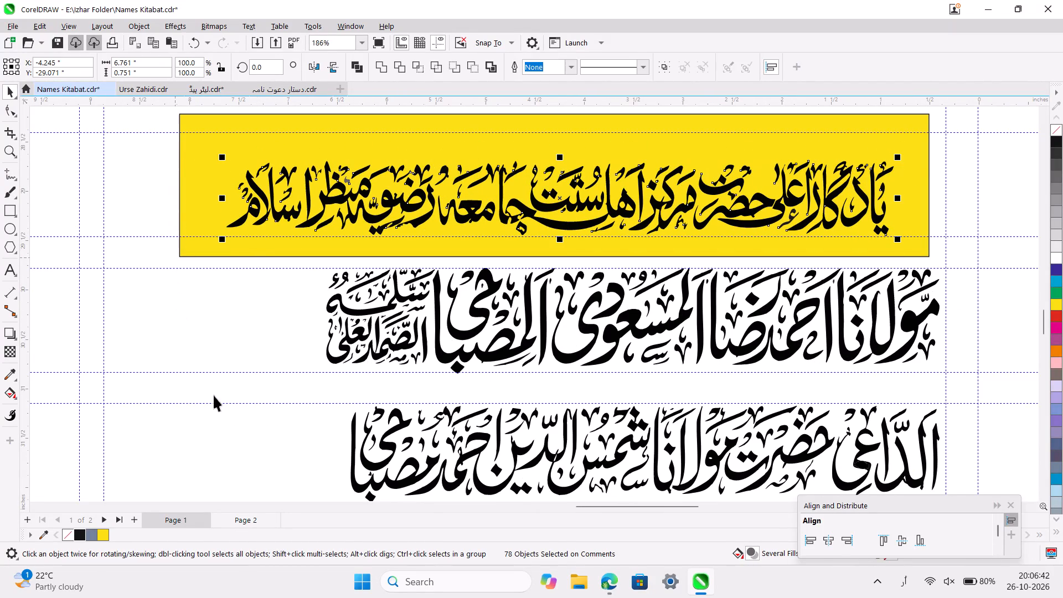
key("ctrl+g")
Move the grouped line off the yellow rectangle into the first empty row of the دارالعلوم column, under its last entry.
scroll(214, 429, "down", 3, "ctrl")
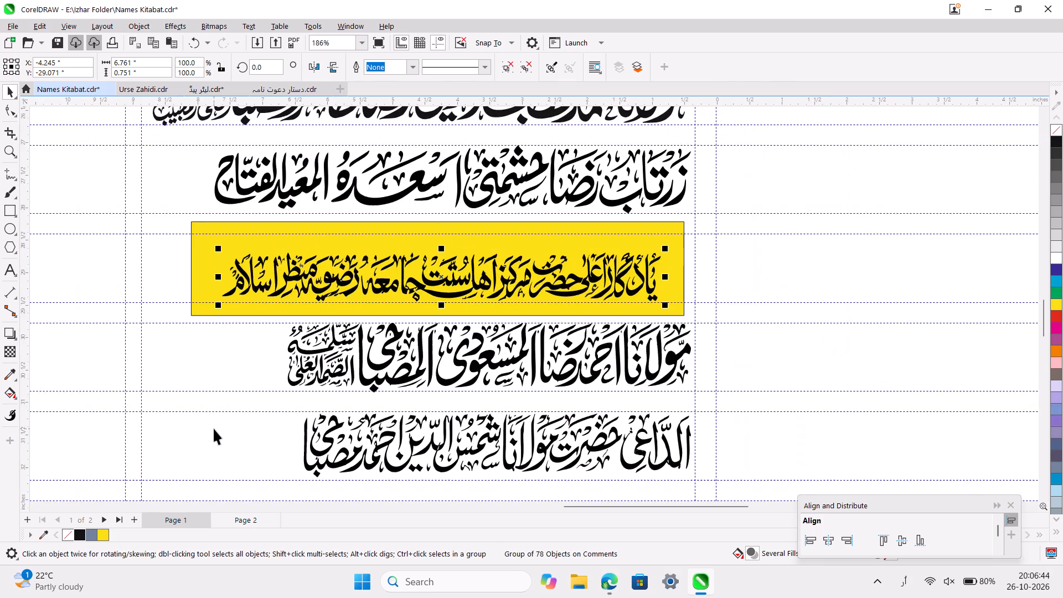
scroll(214, 429, "down", 6, "ctrl")
scroll(214, 429, "right", 6)
scroll(214, 429, "down", 3, "ctrl")
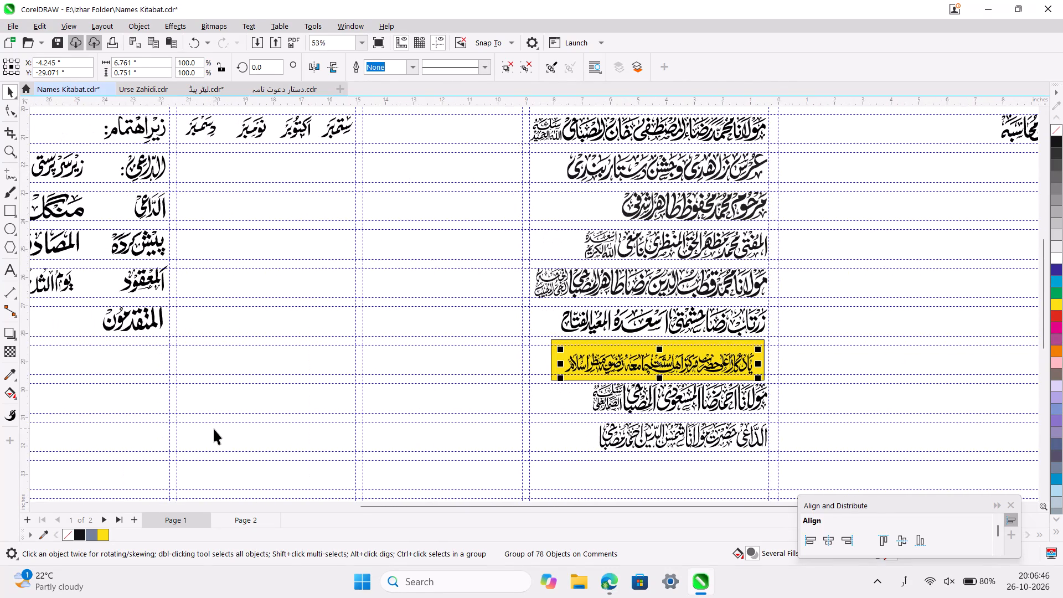
scroll(214, 429, "down", 3, "ctrl")
scroll(214, 429, "right", 2)
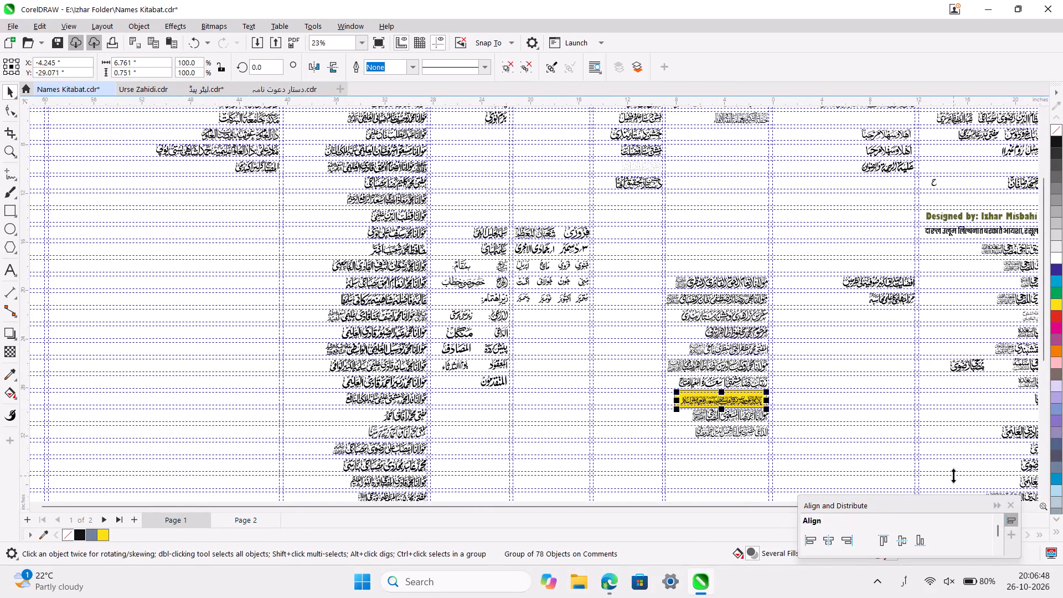
left_click_drag(717, 399, 313, 279)
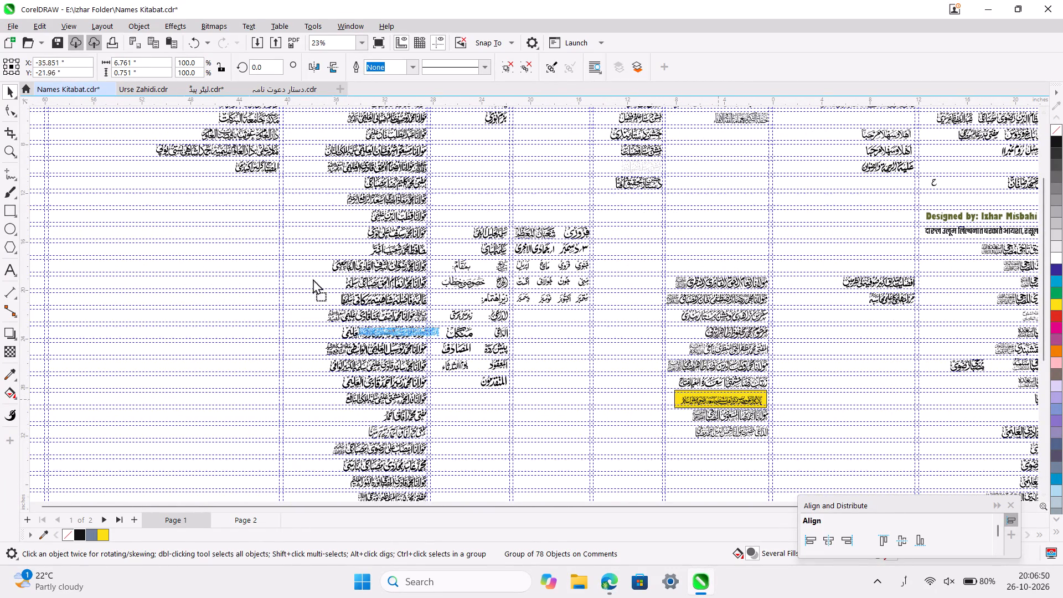
left_click_drag(313, 279, 230, 179)
Enlarge the grouped calligraphy line proportionally to about 6.95 inches wide, extending it toward the right guideline of the دارالعلوم column.
scroll(230, 179, "up", 3, "ctrl")
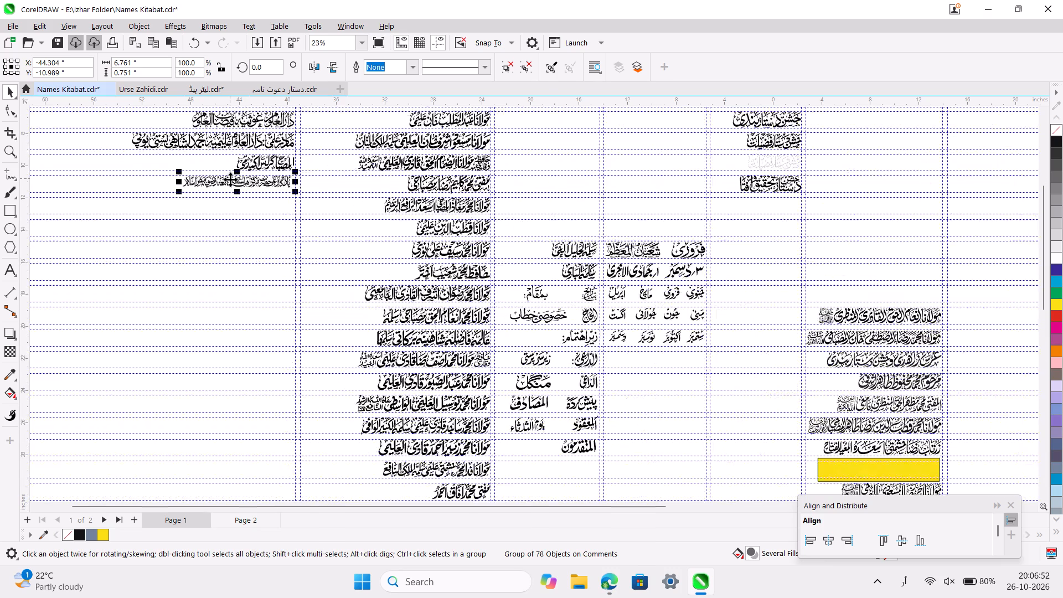
scroll(230, 179, "up", 10, "ctrl")
scroll(230, 179, "right", 6)
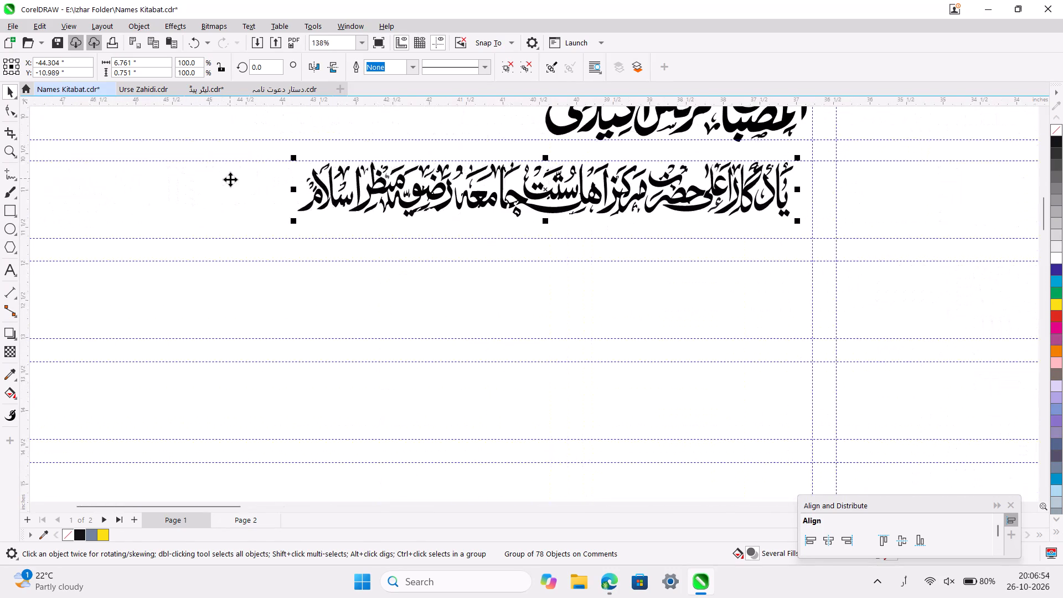
scroll(230, 179, "up", 2, "ctrl")
scroll(832, 226, "left", 4)
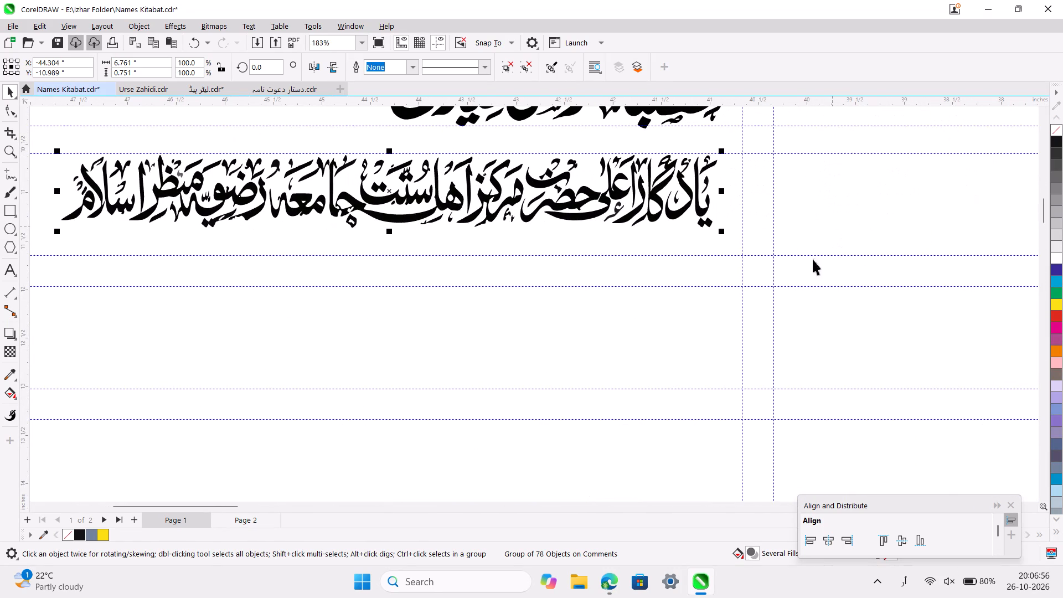
left_click_drag(726, 235, 747, 254)
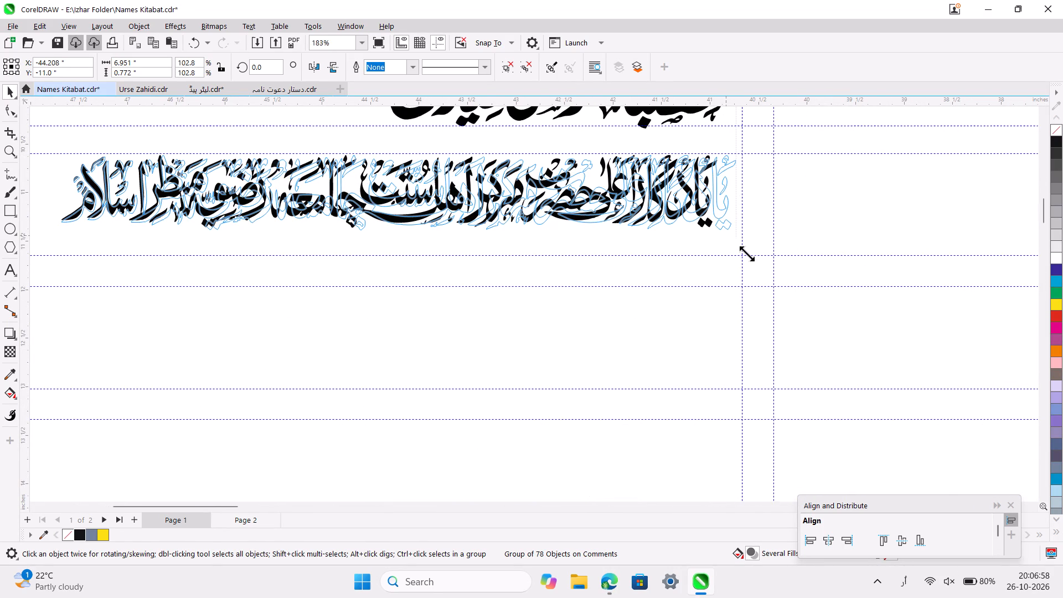
left_click_drag(747, 254, 749, 264)
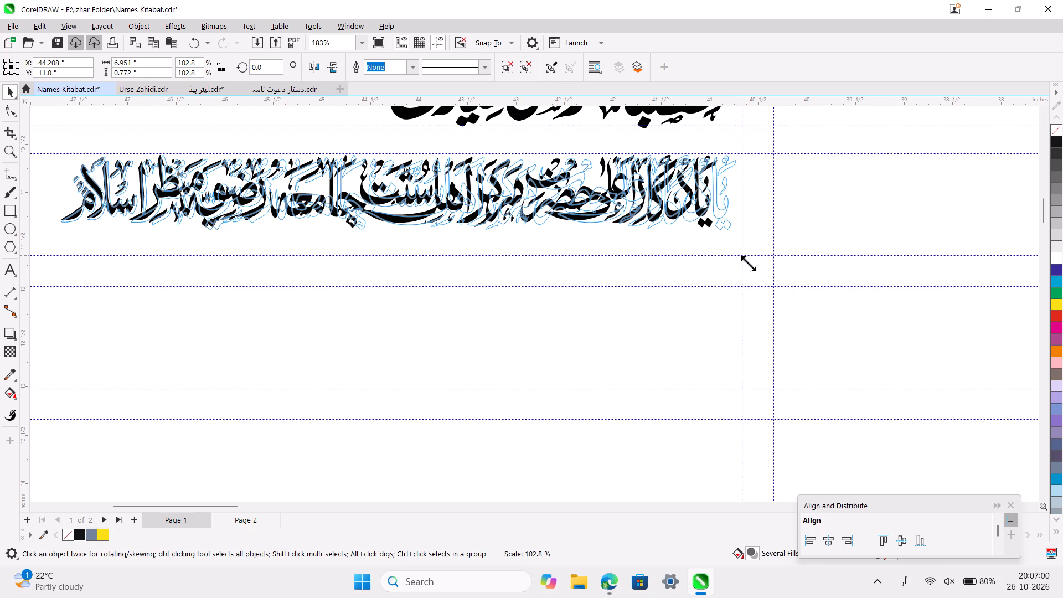
left_click_drag(749, 264, 749, 264)
Scale the grouped calligraphy line proportionally to about 9.66 inches wide so its letters fill the height of the guideline row.
scroll(749, 264, "down", 5, "ctrl")
scroll(749, 264, "right", 3)
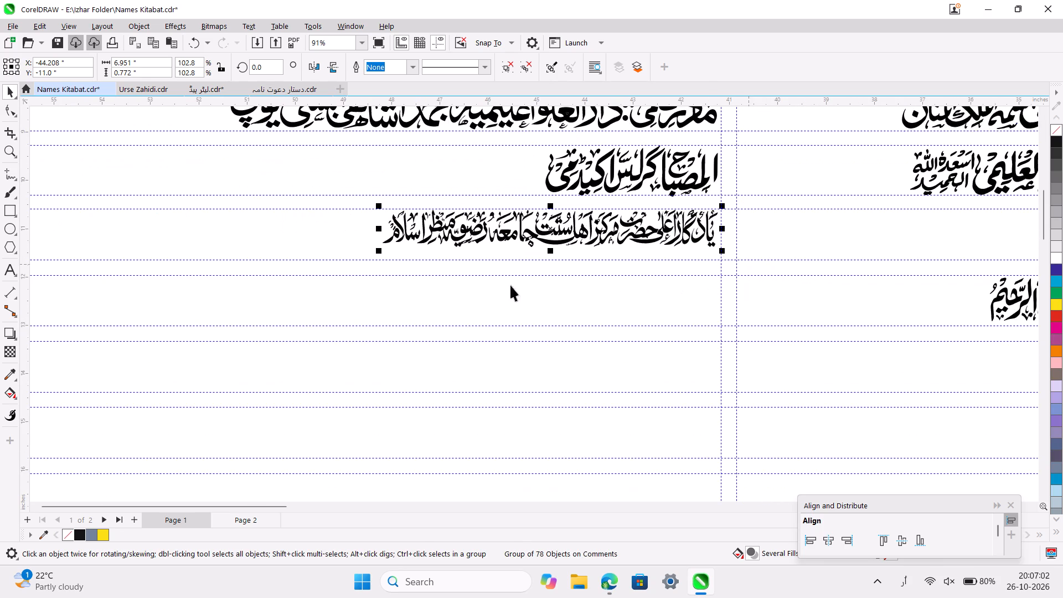
left_click_drag(379, 253, 185, 315)
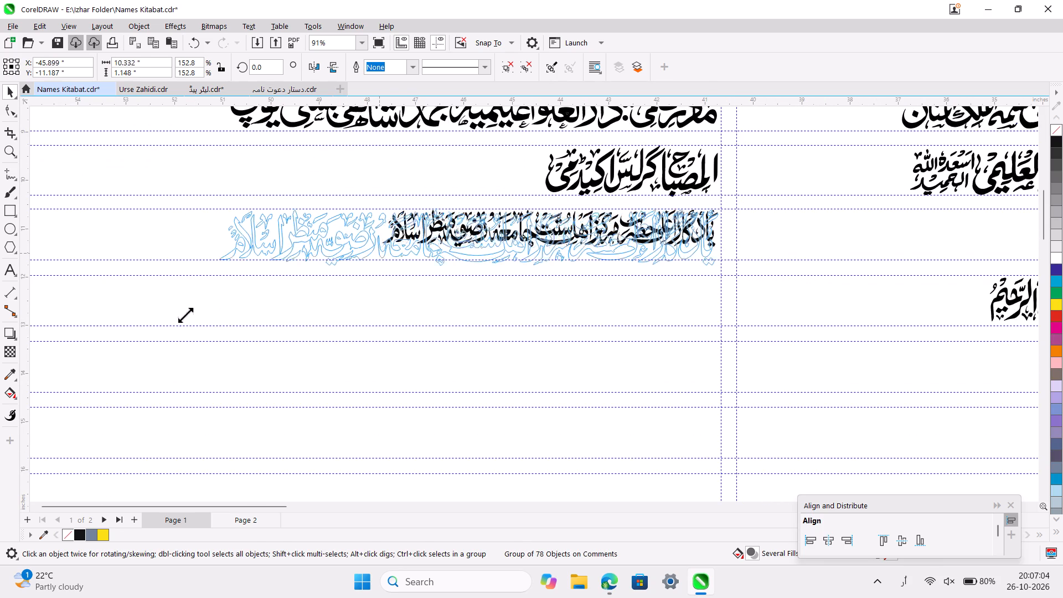
left_click_drag(185, 315, 252, 287)
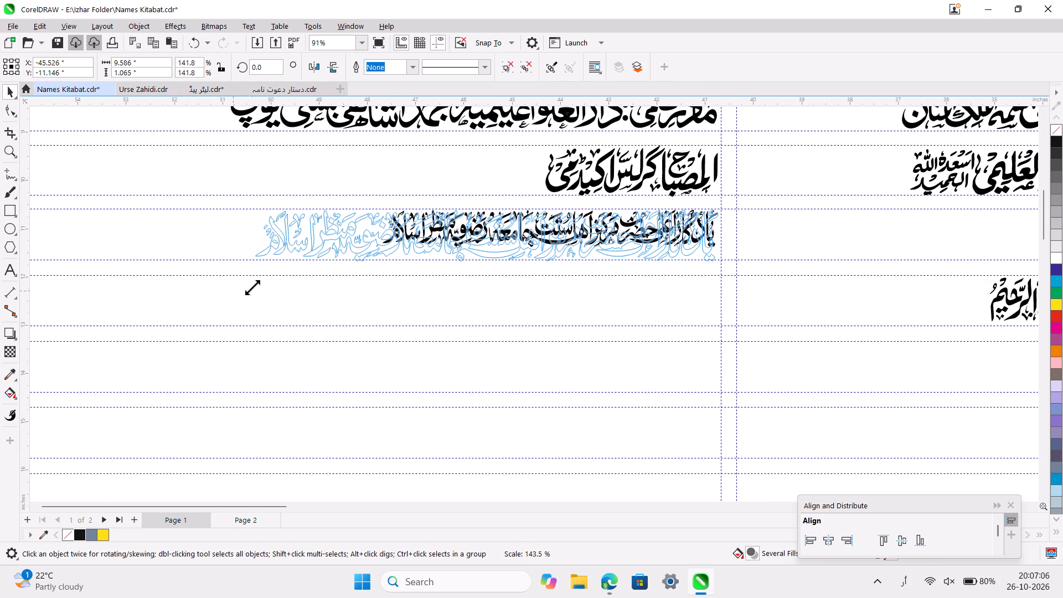
left_click_drag(252, 287, 247, 288)
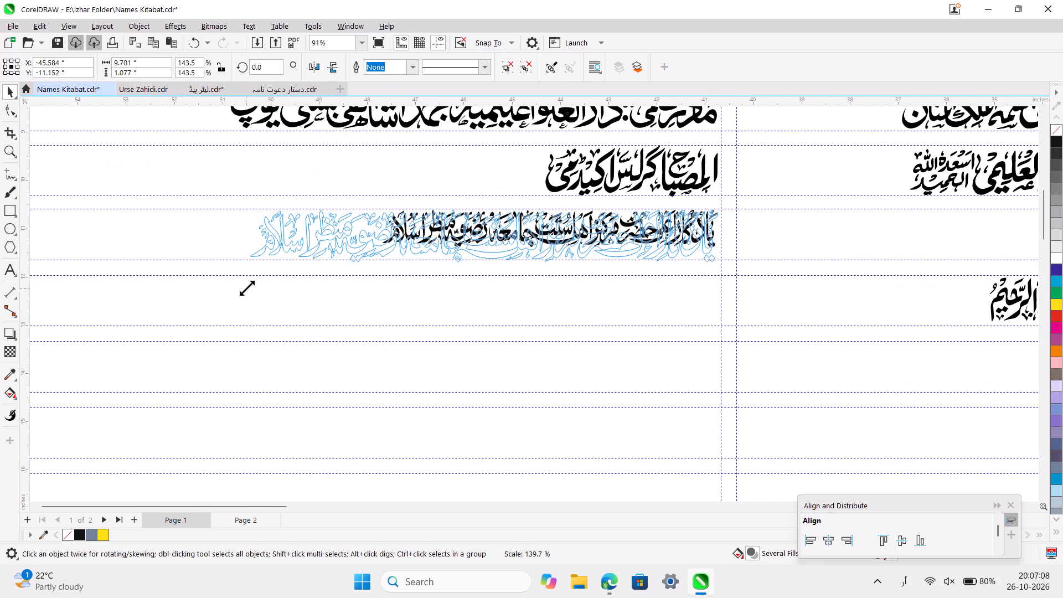
left_click_drag(247, 288, 249, 288)
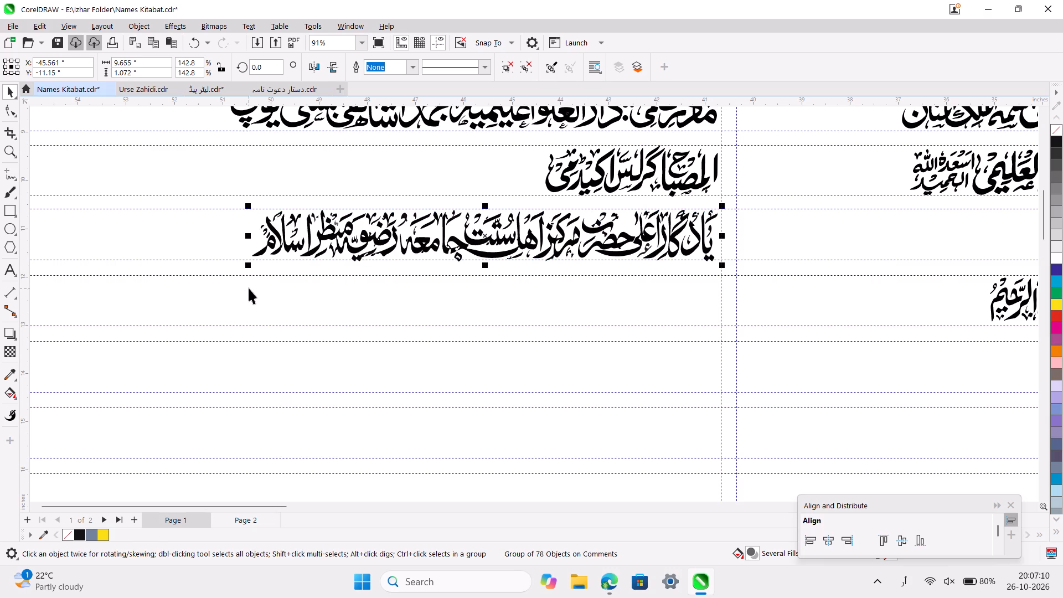
left_click(486, 292)
Save the Names Kitabat document and look over the whole layout of columns.
key("ctrl+s")
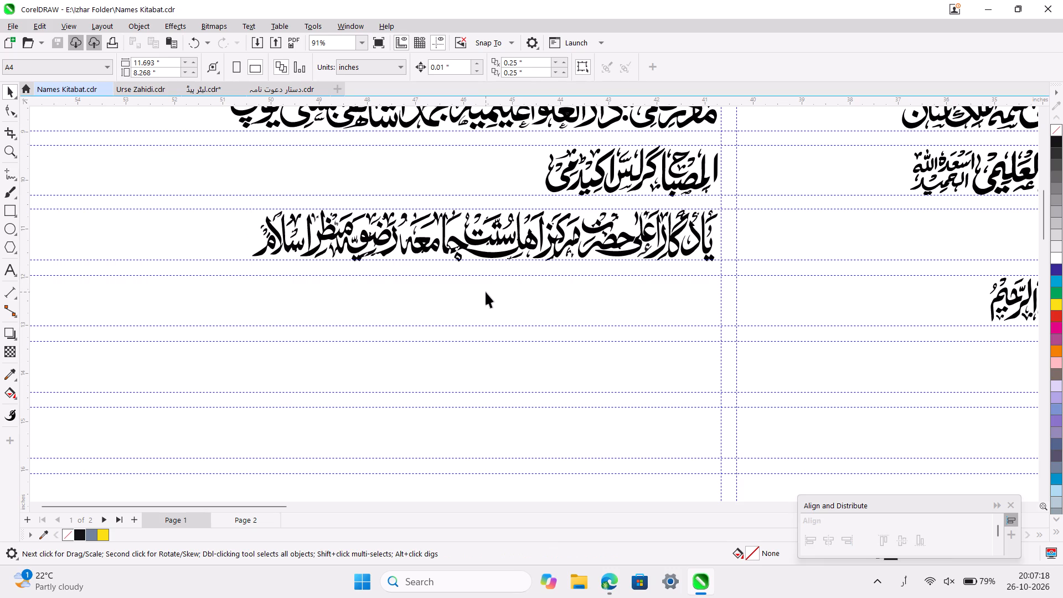
scroll(486, 292, "down", 8, "ctrl")
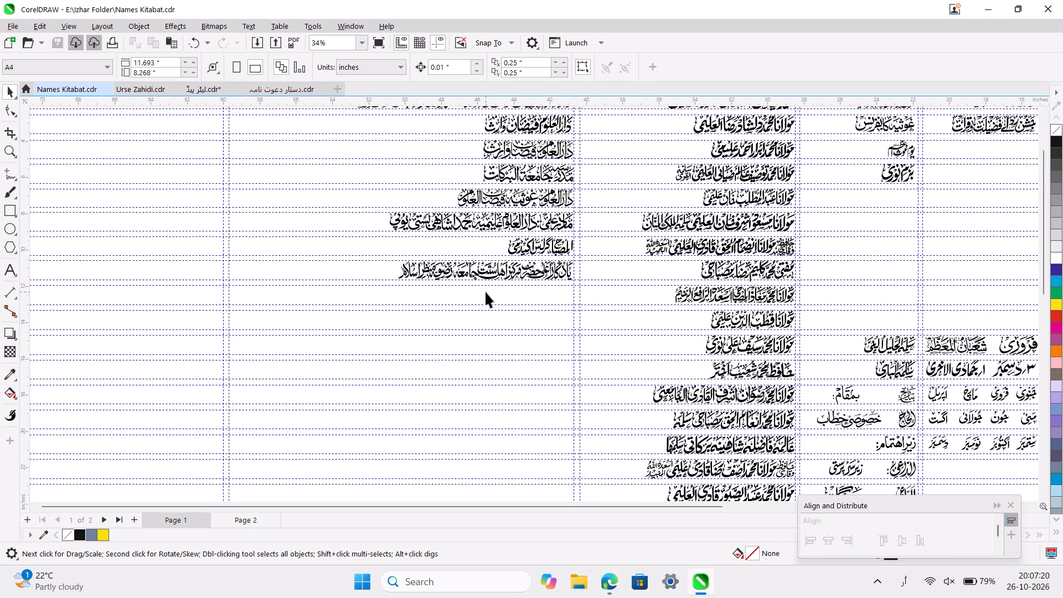
scroll(486, 292, "down", 4, "ctrl")
scroll(845, 299, "left", 7)
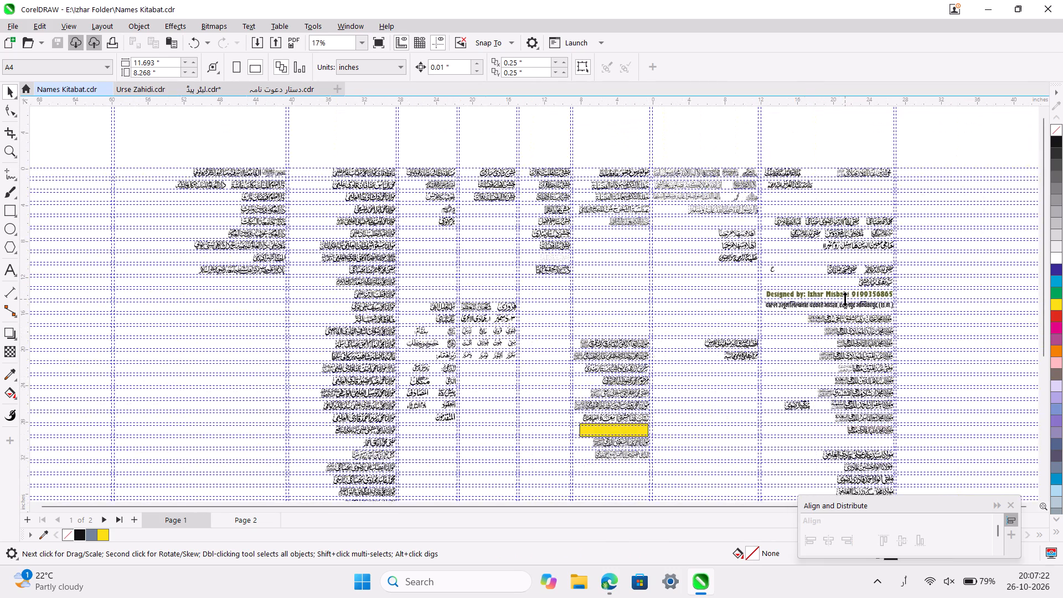
scroll(845, 299, "down", 6)
scroll(845, 299, "up", 7)
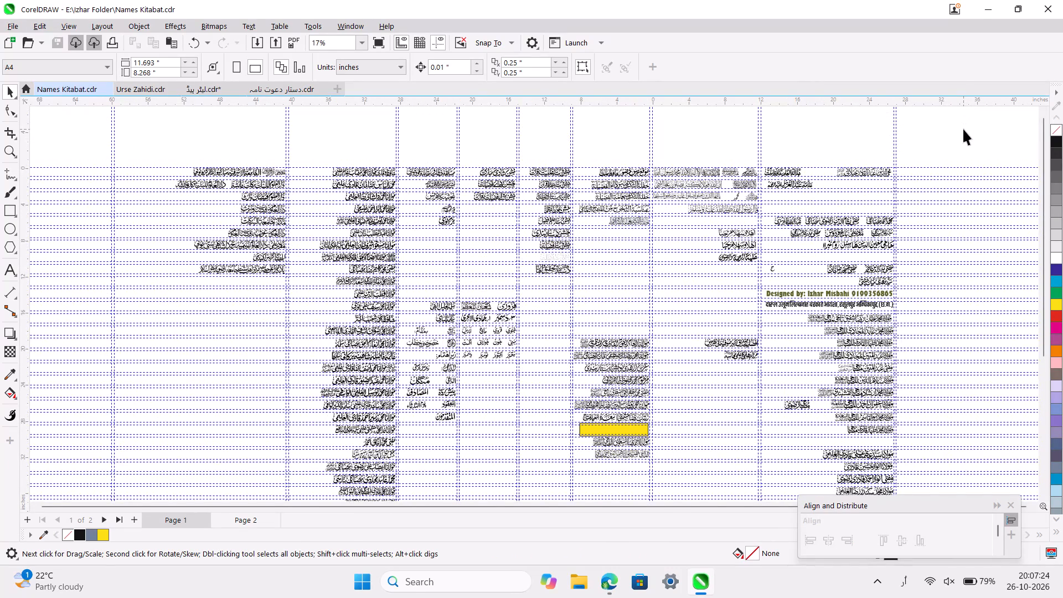
left_click(963, 129)
key("ctrl+s")
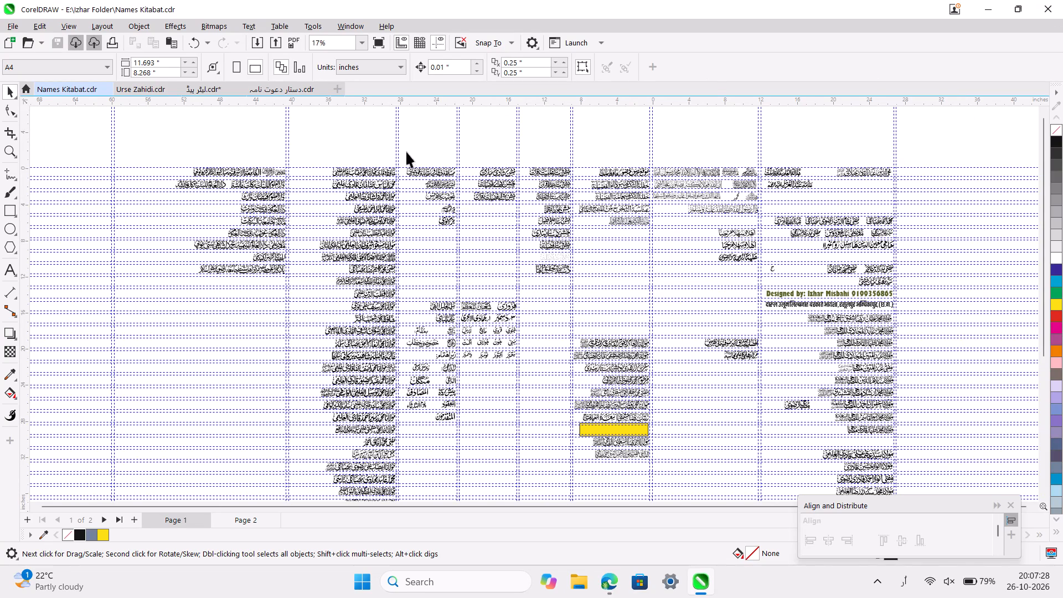
Switch to the Urse Zahidi banner and mirror the navy frame behind the مدرسہ حسینیہ زاہد العلوم text horizontally.
left_click(145, 88)
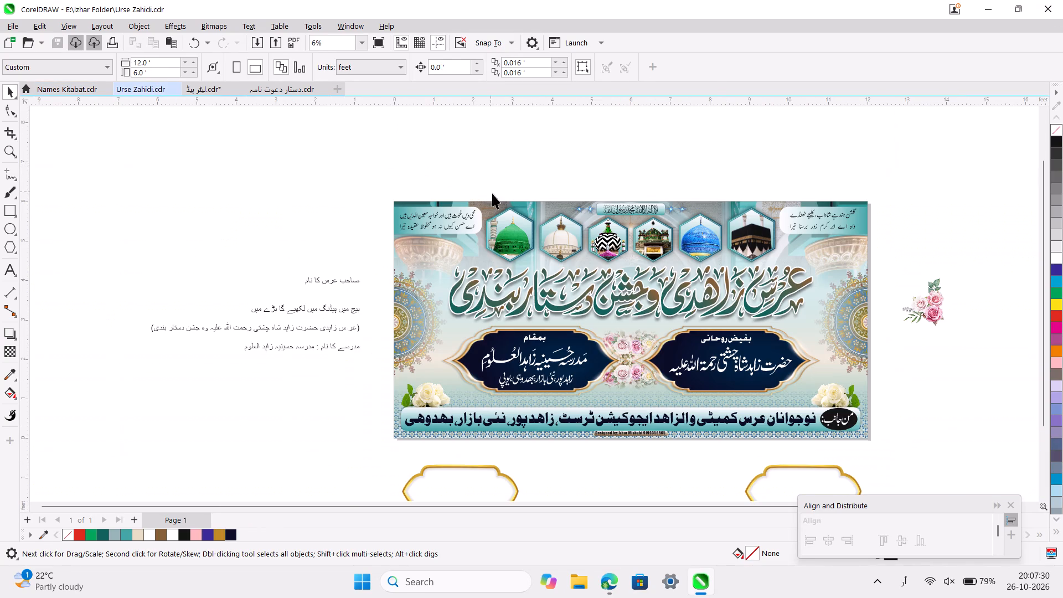
scroll(597, 226, "down", 2)
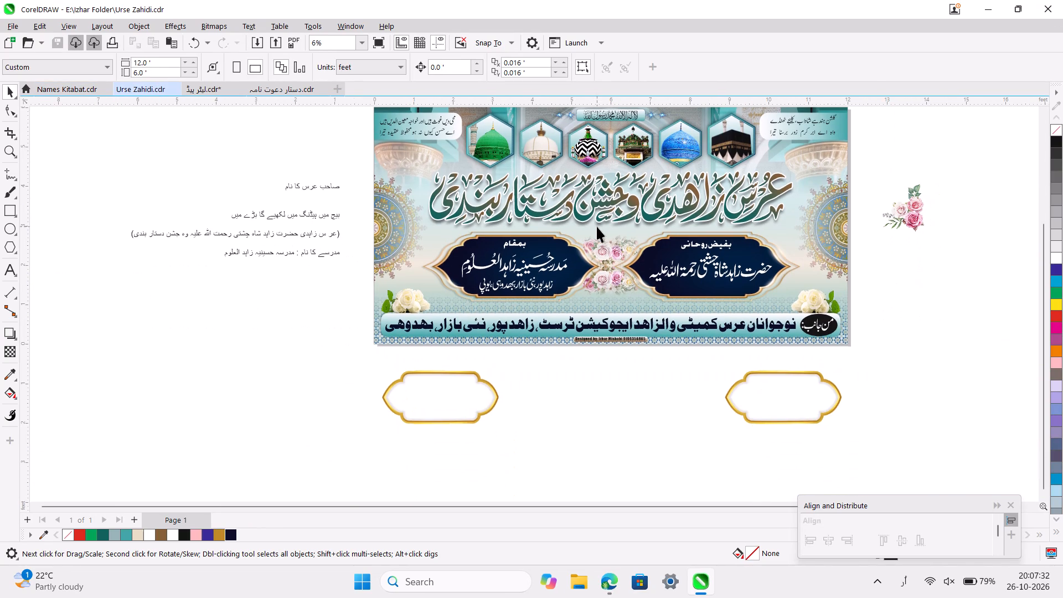
scroll(796, 287, "up", 1)
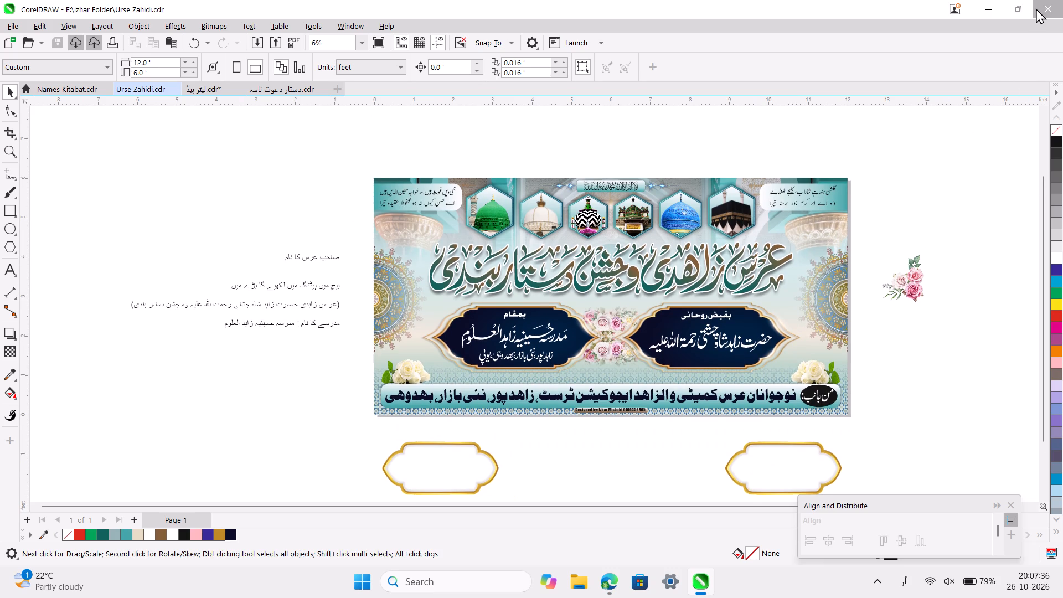
left_click(572, 342)
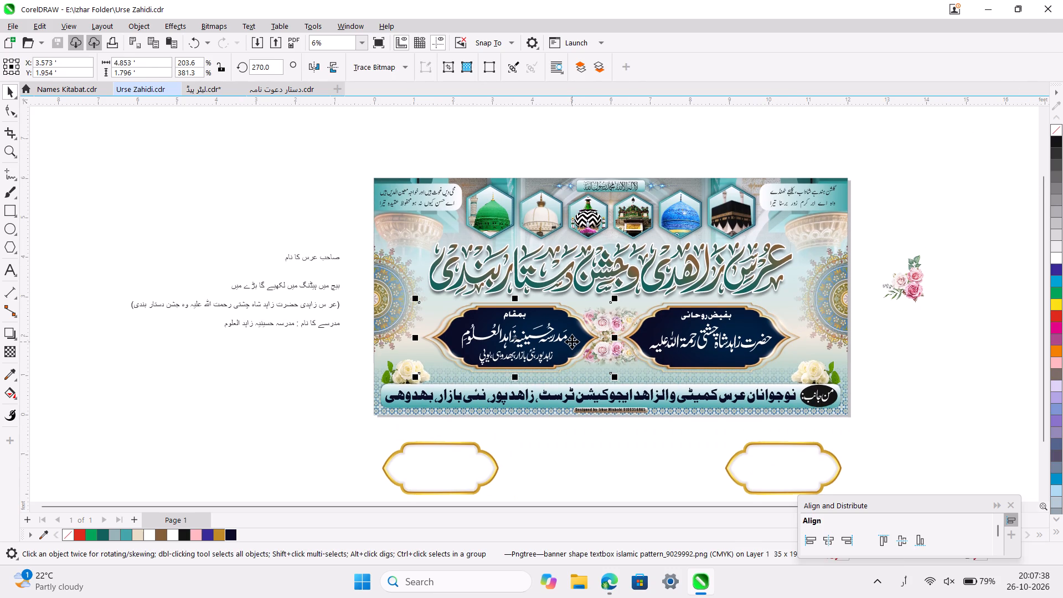
left_click(319, 71)
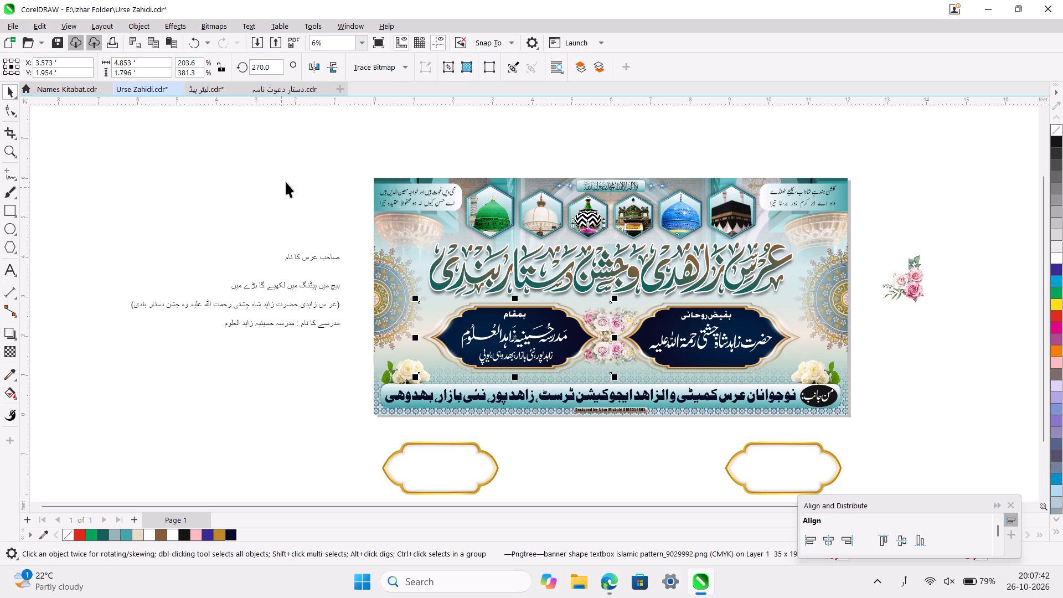
left_click(286, 182)
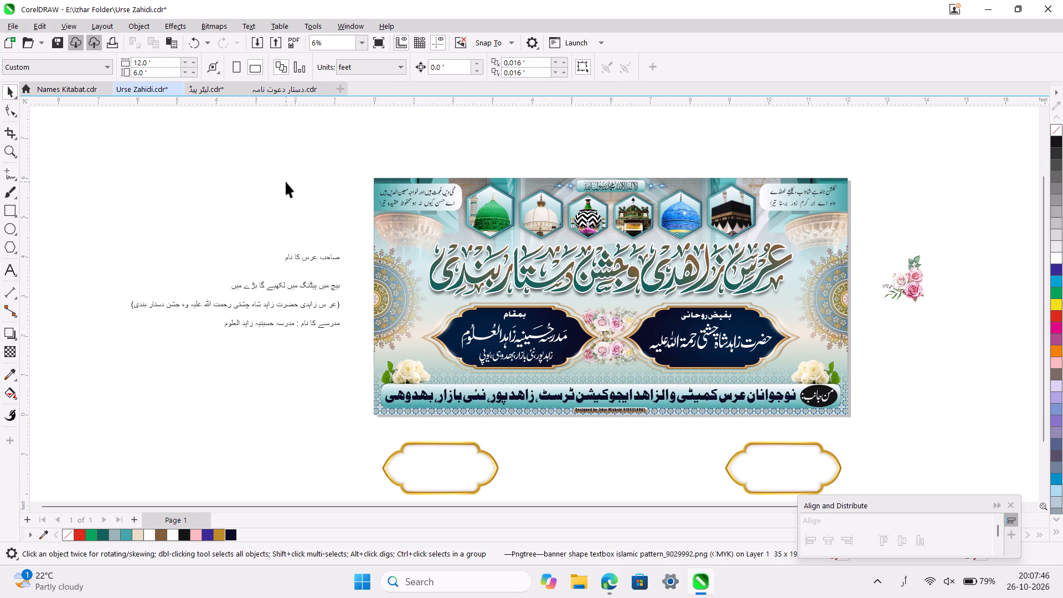
Check the mirrored frame on the banner and save the Urse Zahidi document.
scroll(616, 338, "up", 3, "ctrl")
scroll(616, 338, "down", 1)
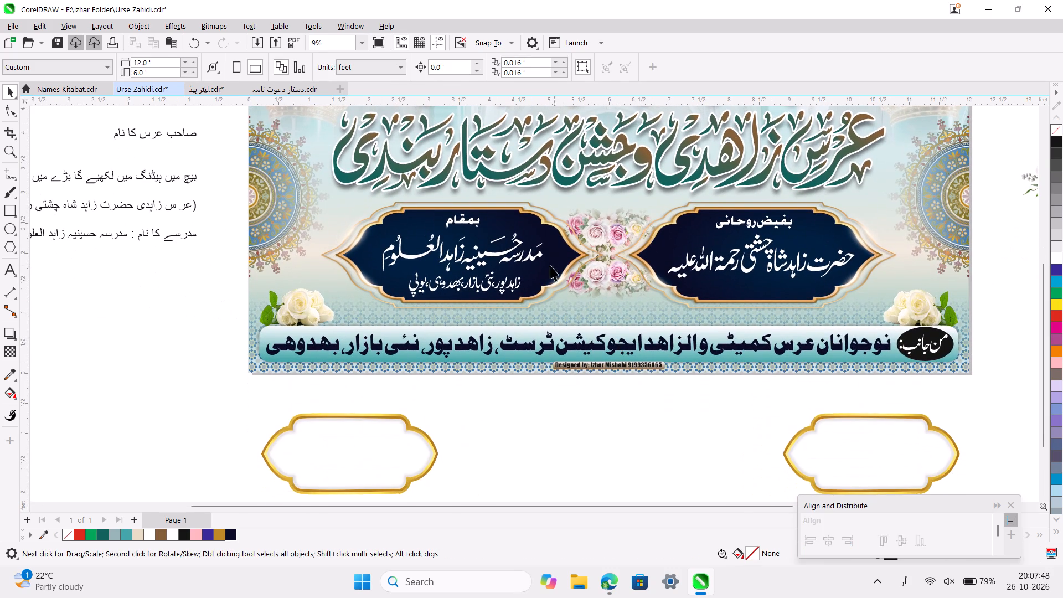
scroll(538, 269, "down", 4, "ctrl")
left_click(307, 328)
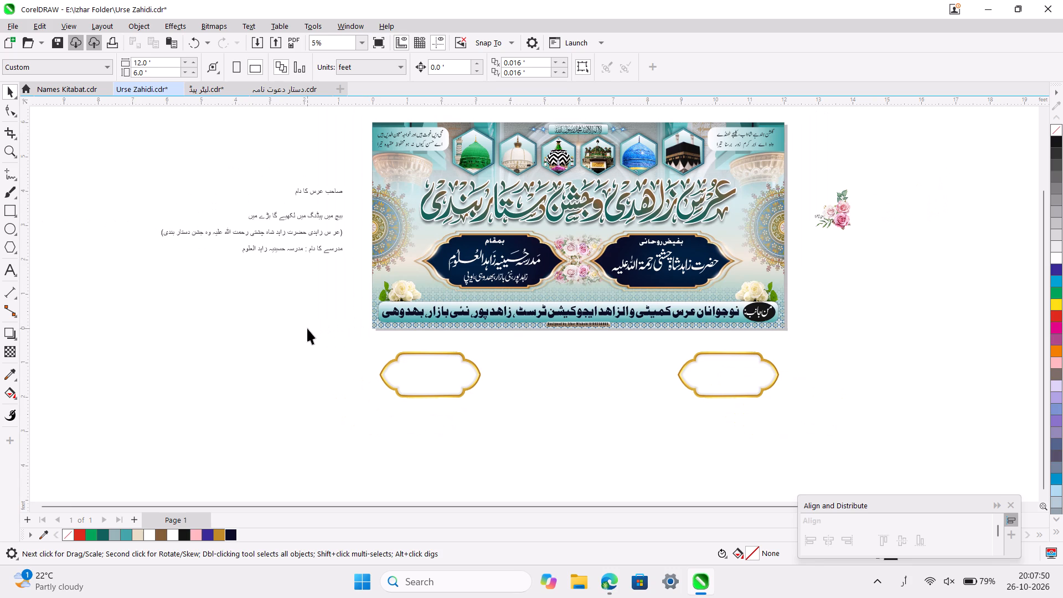
key("ctrl+s")
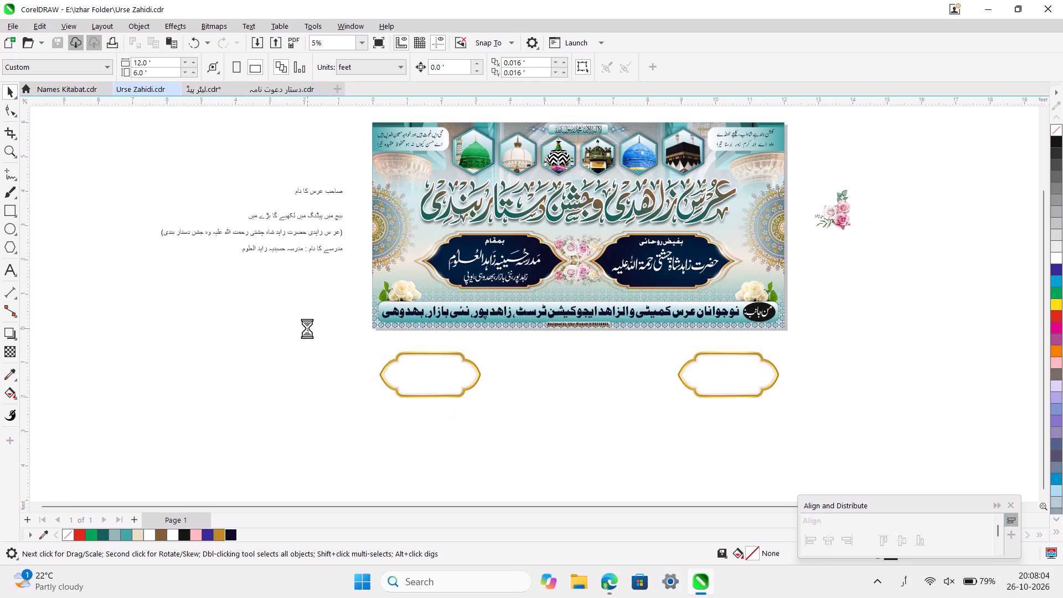
scroll(307, 328, "up", 1)
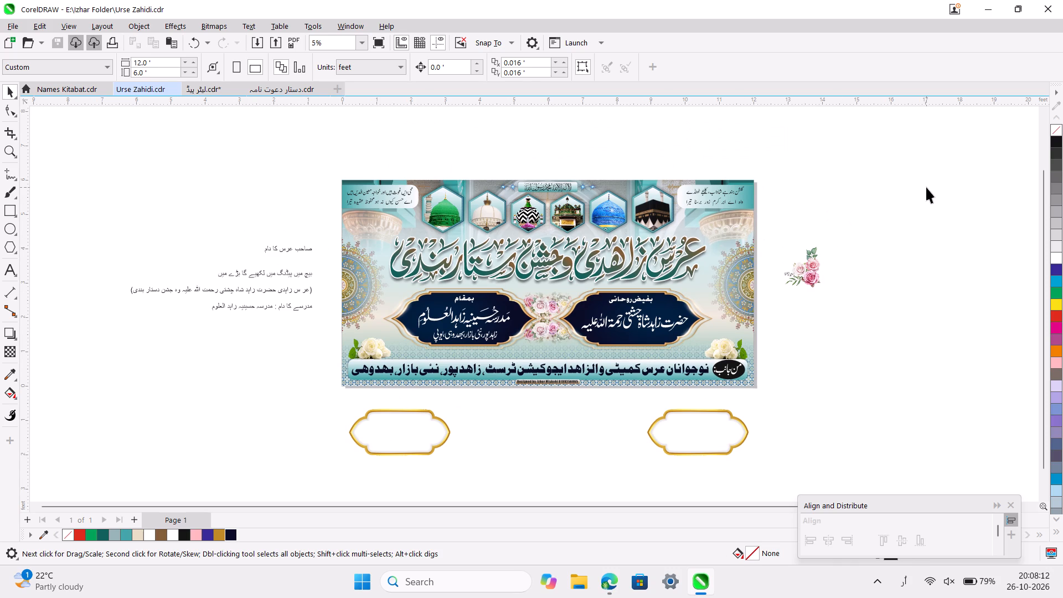
Exit the program with all open documents, discarding the unsaved changes to لیٹر پیڈ and دستار دعوت نامہ.
left_click(1055, 0)
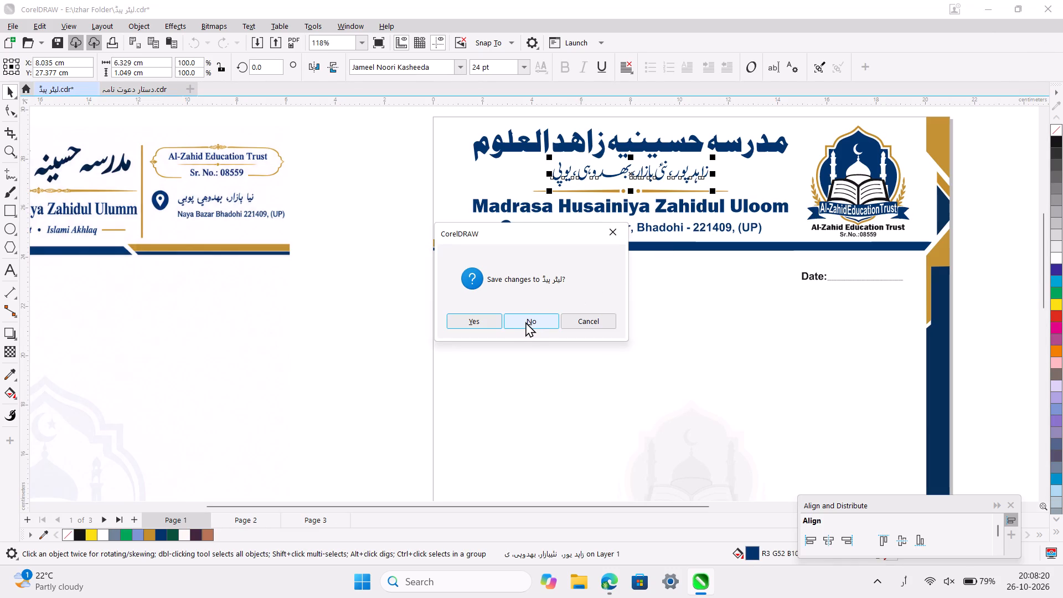
left_click(526, 321)
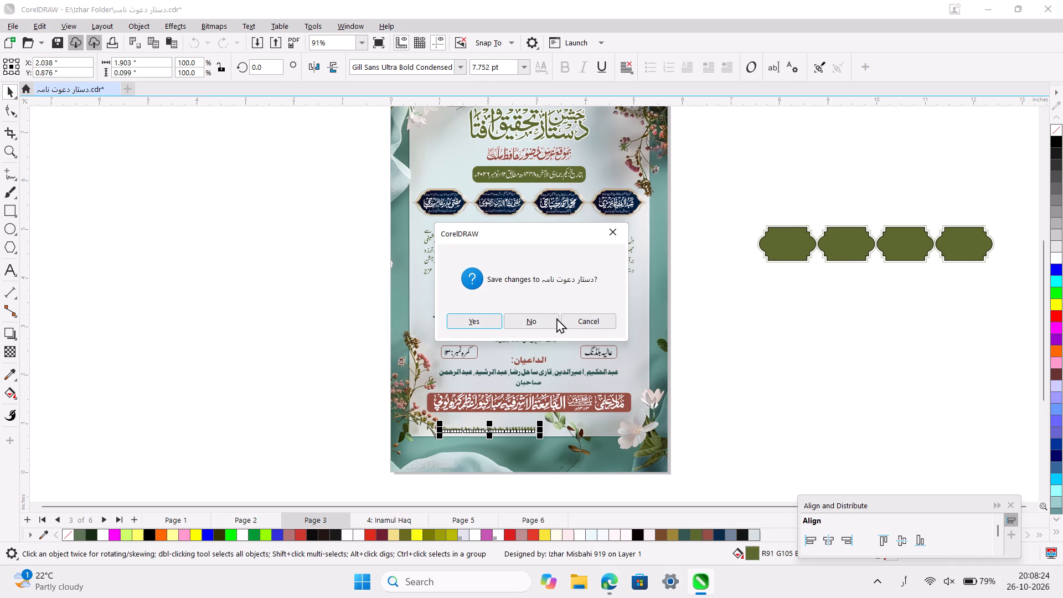
left_click(544, 319)
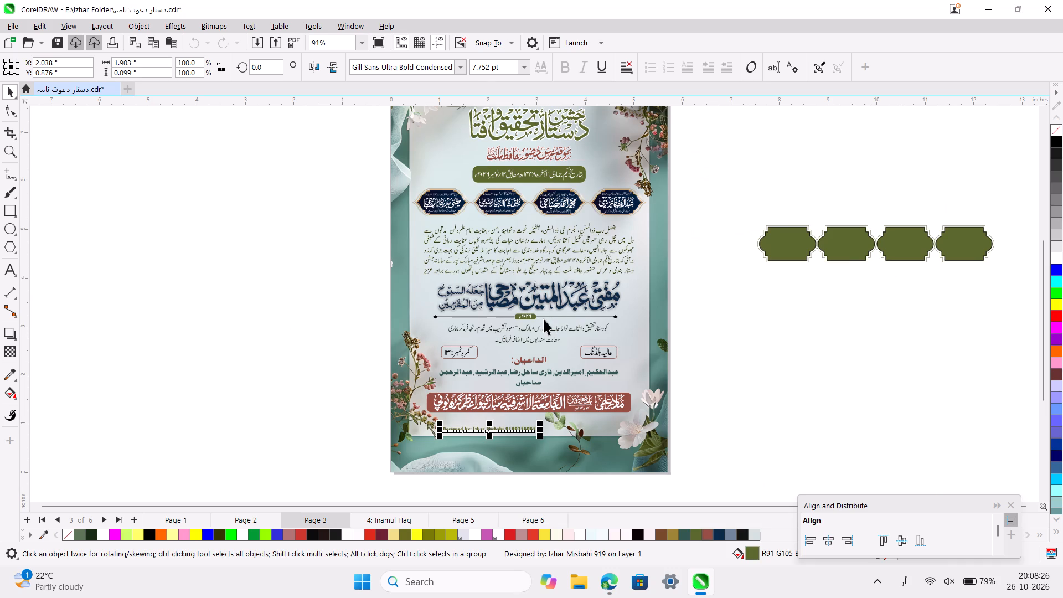
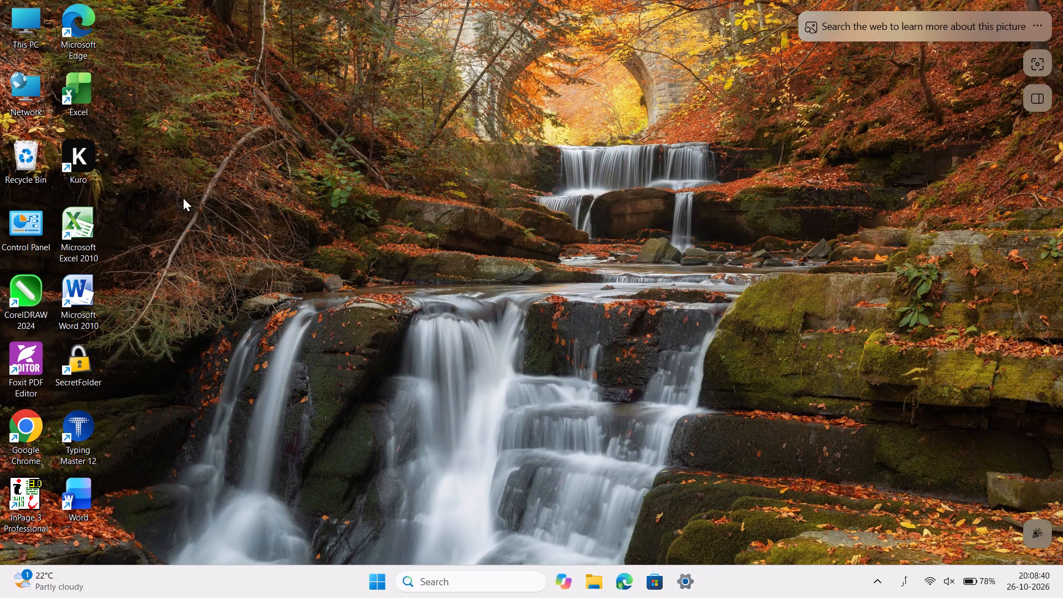
Open the Kuro application from the desktop.
double_click(83, 153)
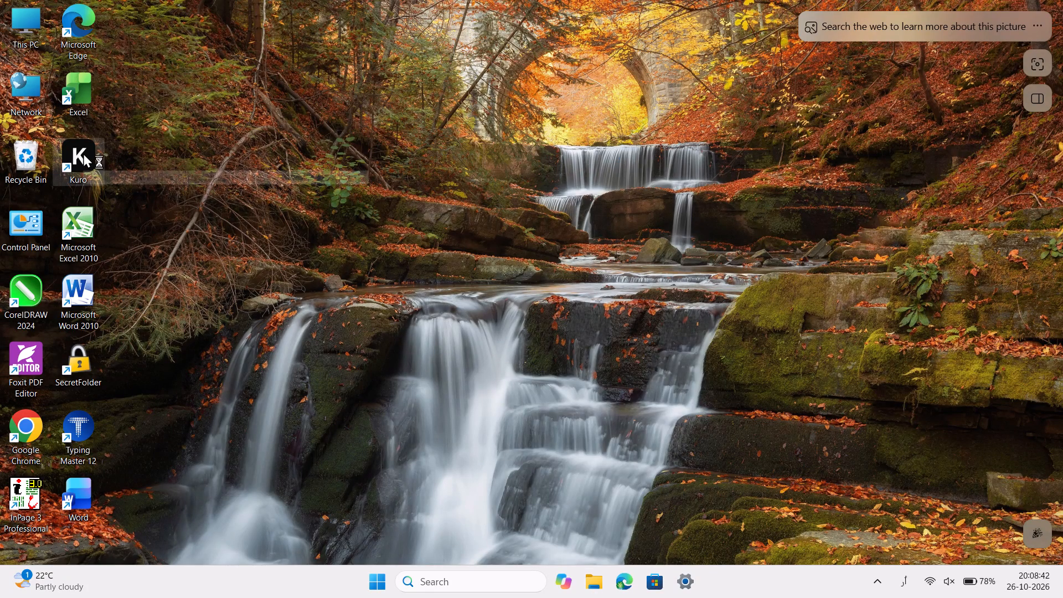
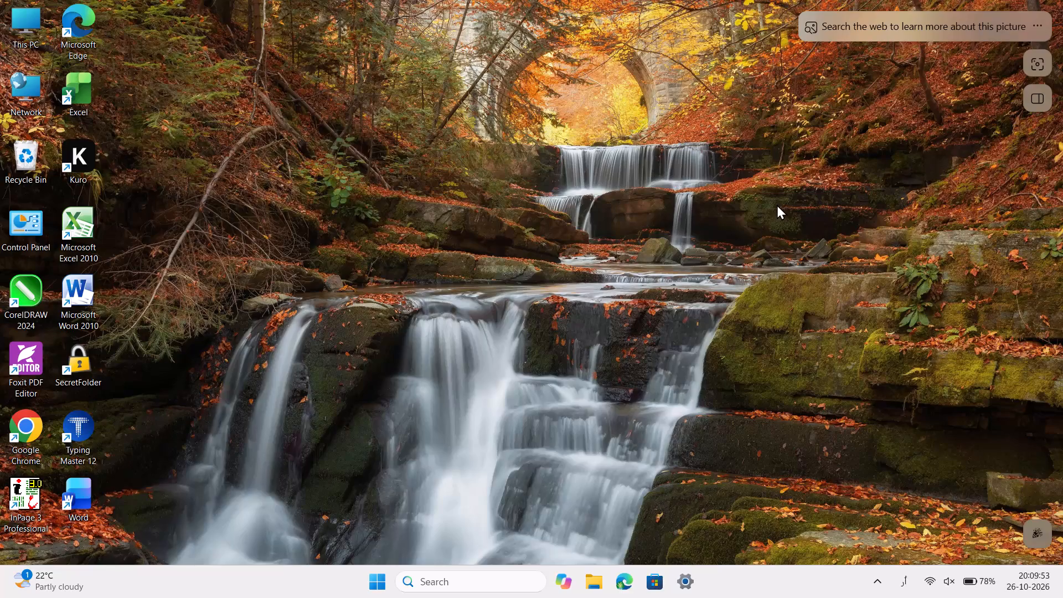
Open the Shut Down Windows dialog from the desktop.
key("alt+F4")
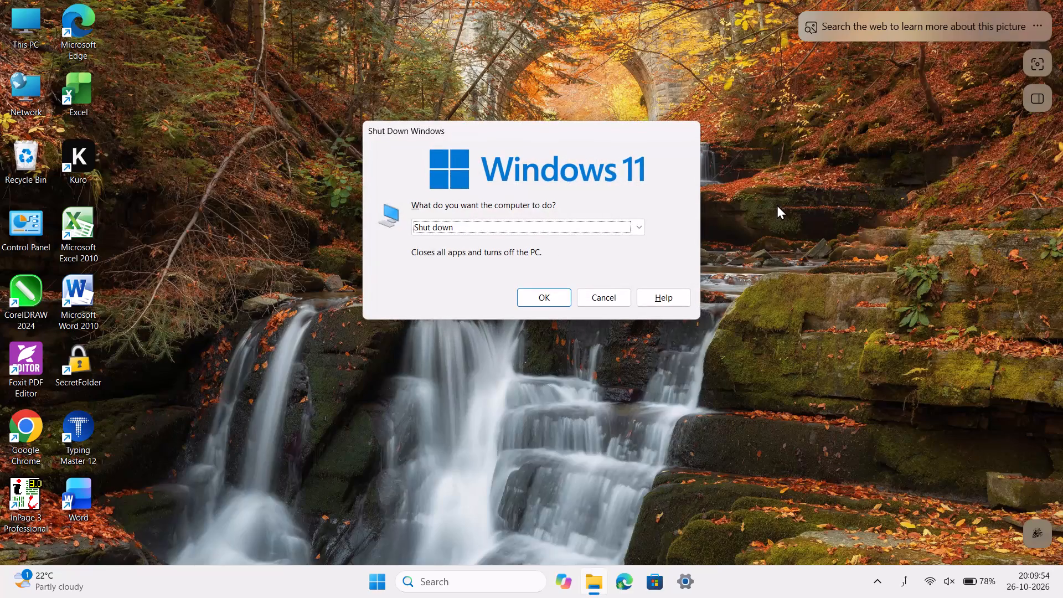